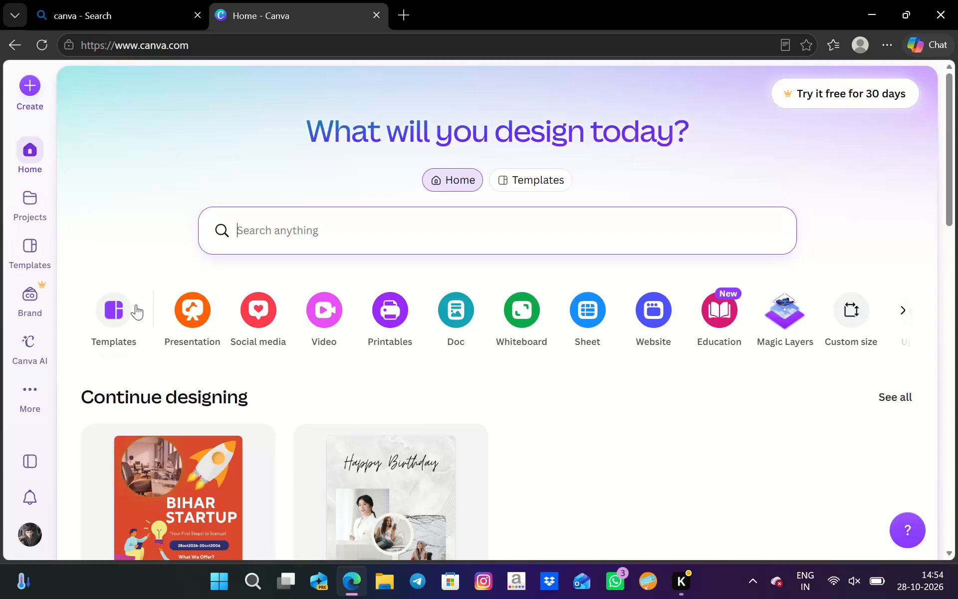
Open the template library and show the Instagram Post templates.
{"action": "left_click", "coordinate": [120, 310]}
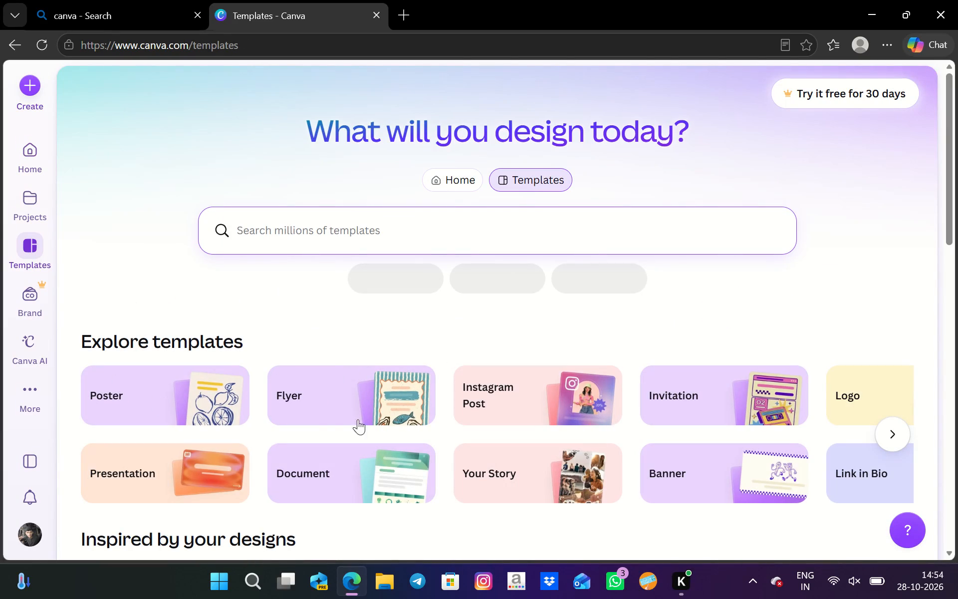
{"action": "left_click", "coordinate": [493, 399]}
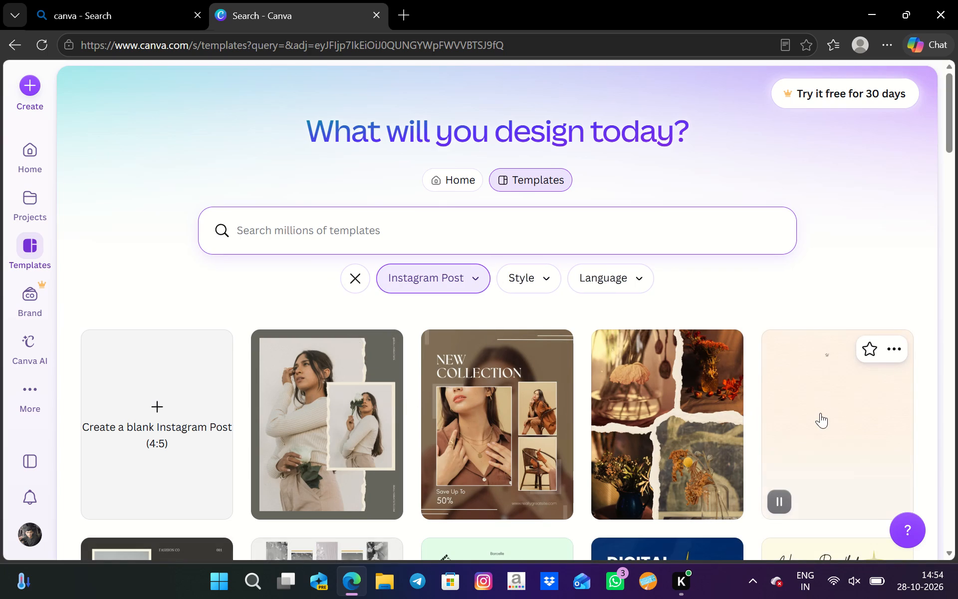
Preview the Beige Aesthetic Photo Collage Portrait Instagram Post template, then close the preview.
{"action": "double_click", "coordinate": [300, 426]}
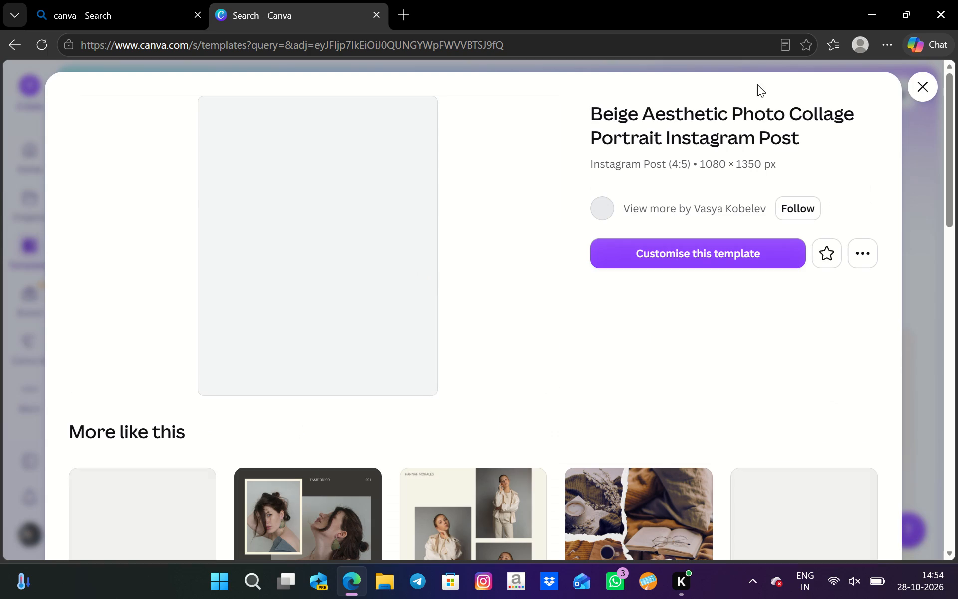
{"action": "left_click", "coordinate": [926, 86]}
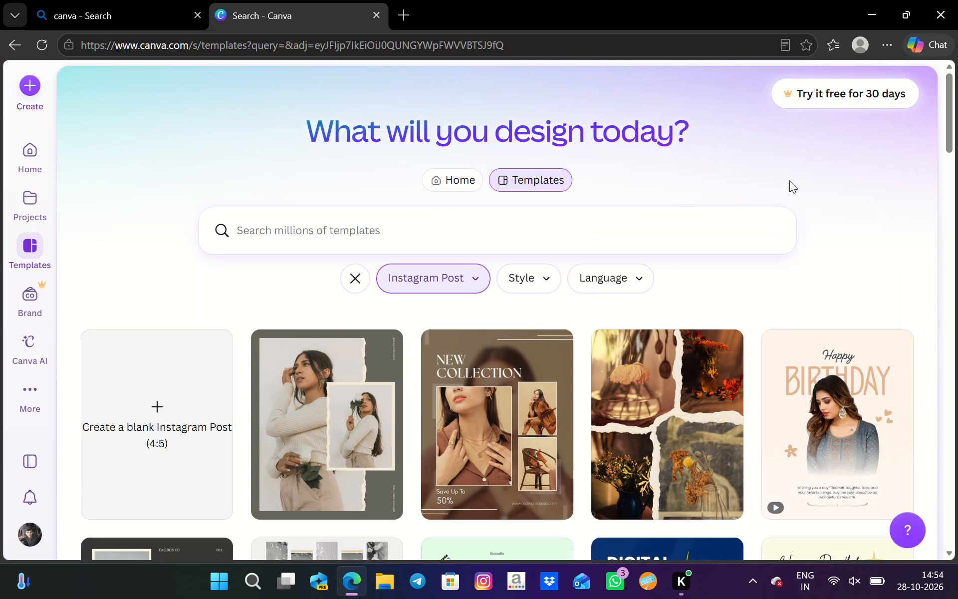
Find the Black and White Modern Team Introduction Instagram Post template and open it for customising.
{"action": "scroll", "coordinate": [603, 302], "scroll_direction": "down", "scroll_amount": 5}
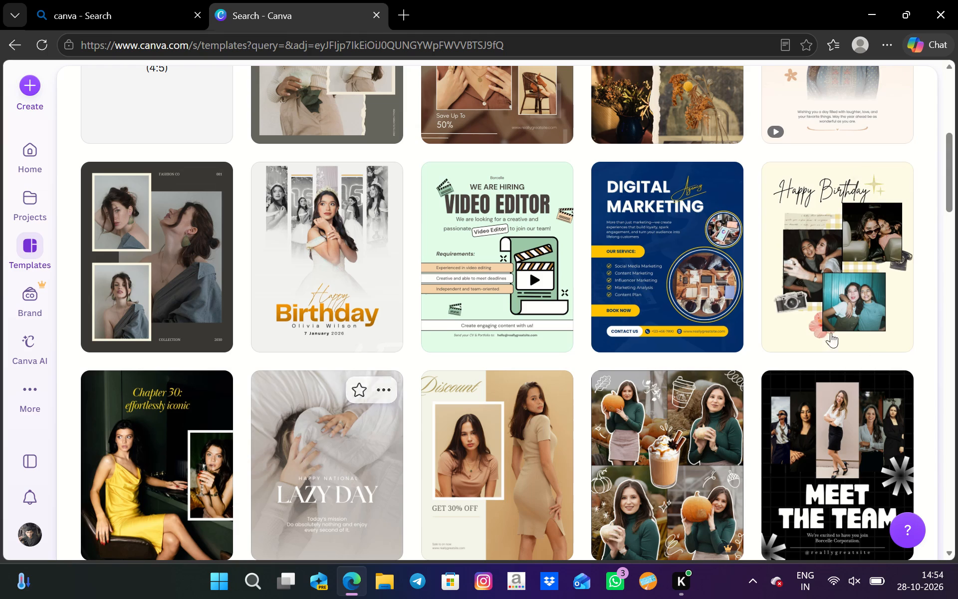
{"action": "double_click", "coordinate": [882, 433]}
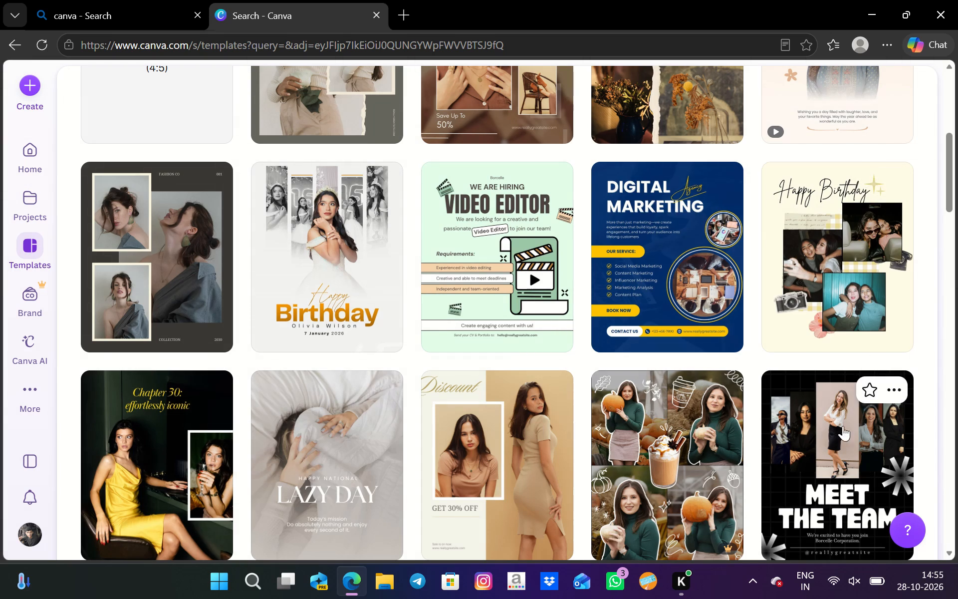
{"action": "double_click", "coordinate": [859, 460]}
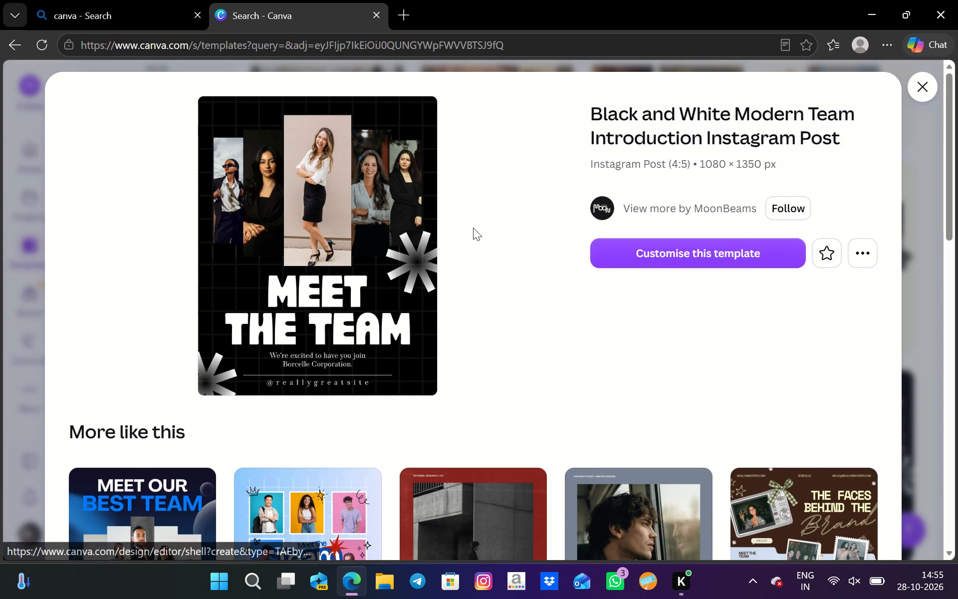
{"action": "left_click", "coordinate": [651, 249]}
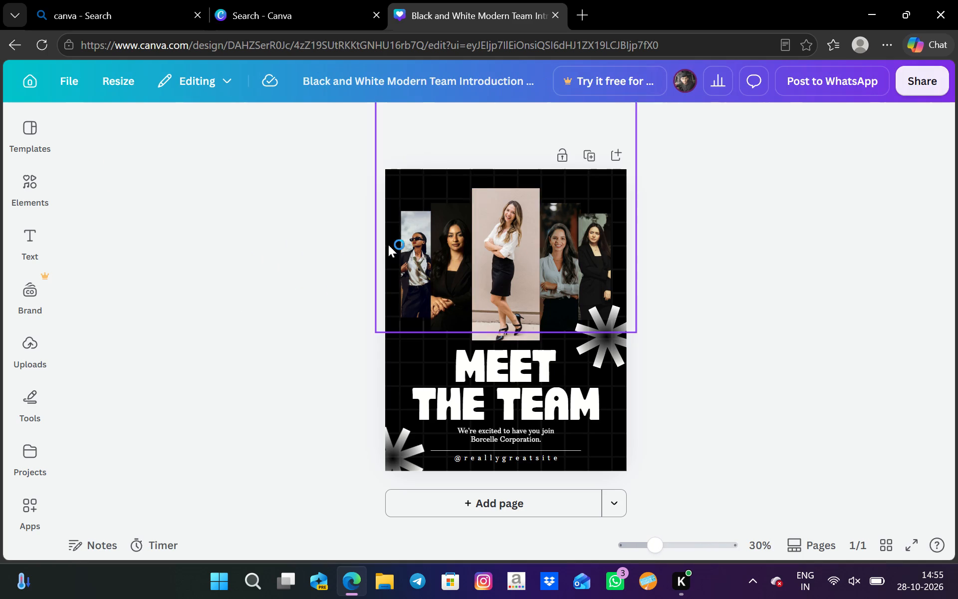
Move the leftmost team photo on the page slightly upward.
{"action": "left_click", "coordinate": [415, 251]}
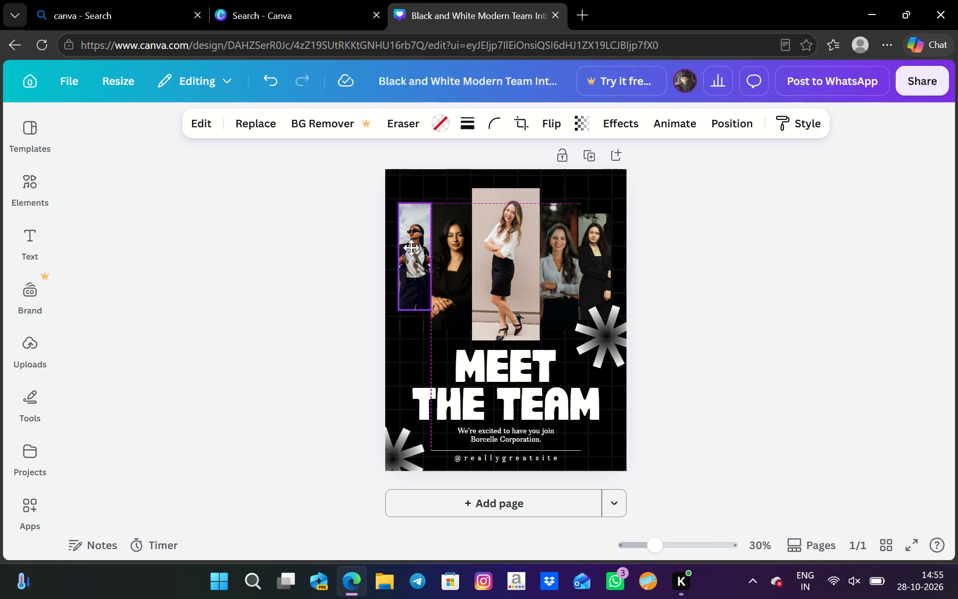
Select the second team photo from the left on the page.
{"action": "left_click", "coordinate": [444, 249]}
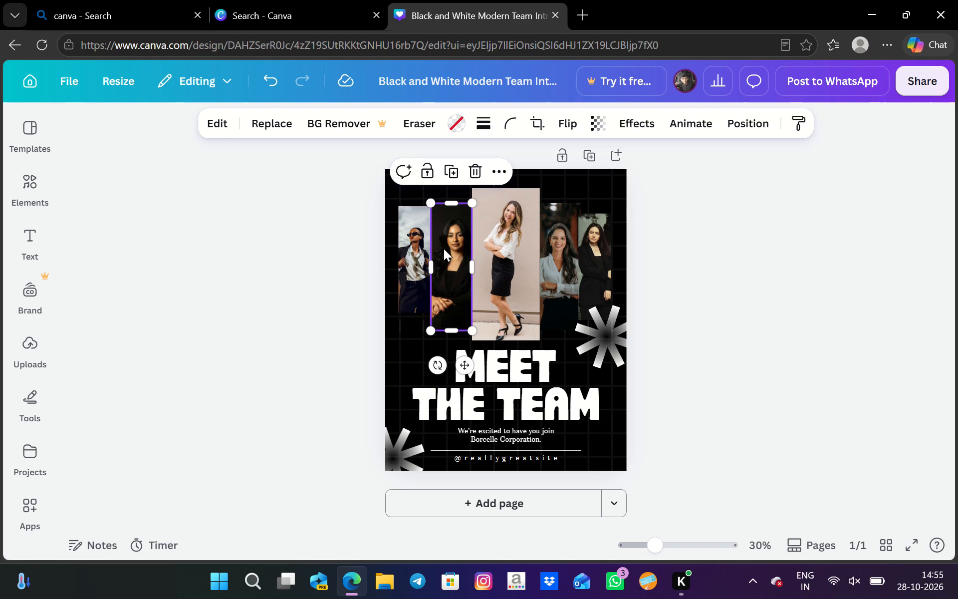
Nudge the second, centre, fourth and fifth team photos slightly upward in the photo row.
{"action": "left_click_drag", "start_coordinate": [444, 249], "coordinate": [441, 251]}
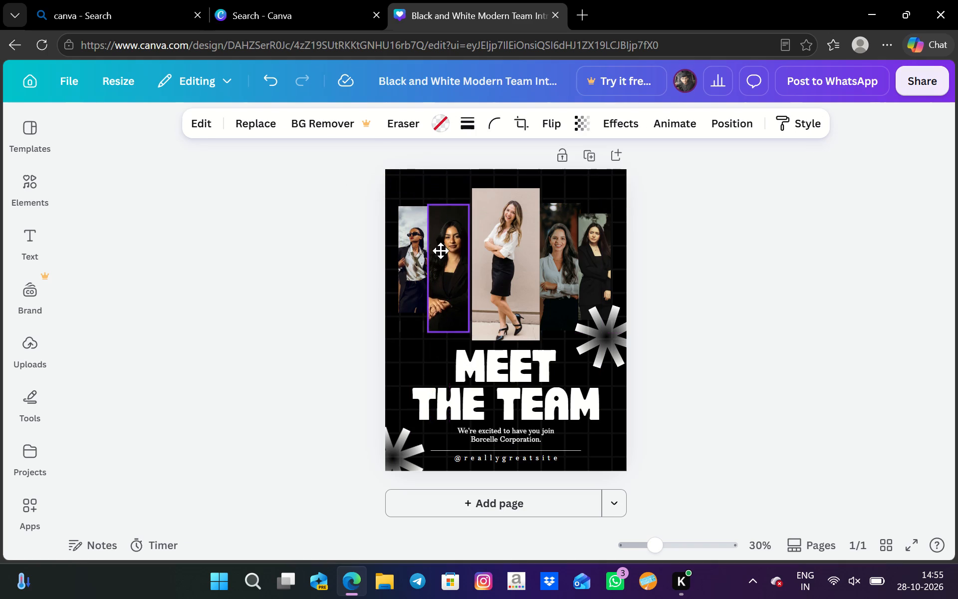
{"action": "left_click_drag", "start_coordinate": [441, 251], "coordinate": [439, 246]}
{"action": "left_click", "coordinate": [527, 256]}
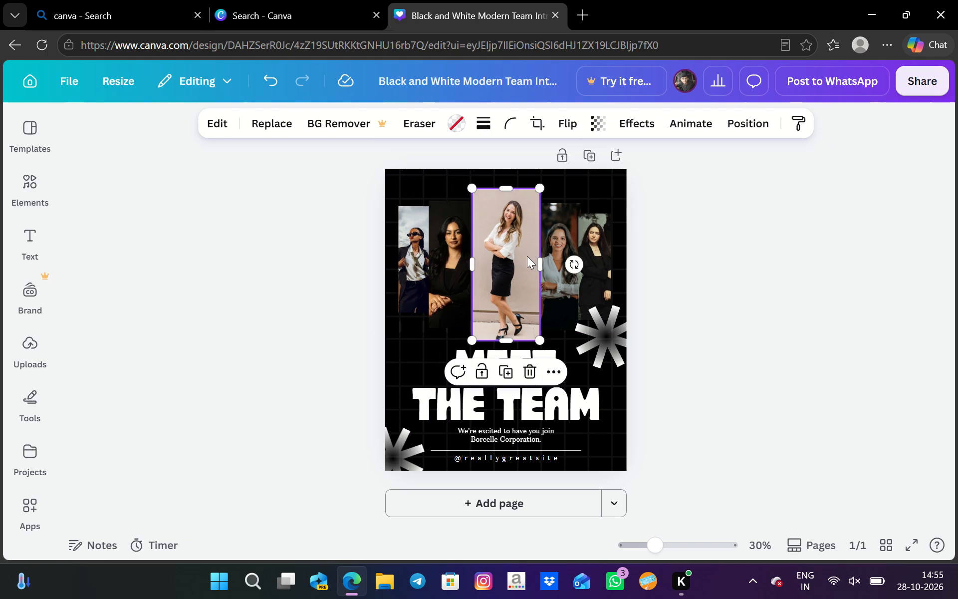
{"action": "left_click", "coordinate": [527, 256]}
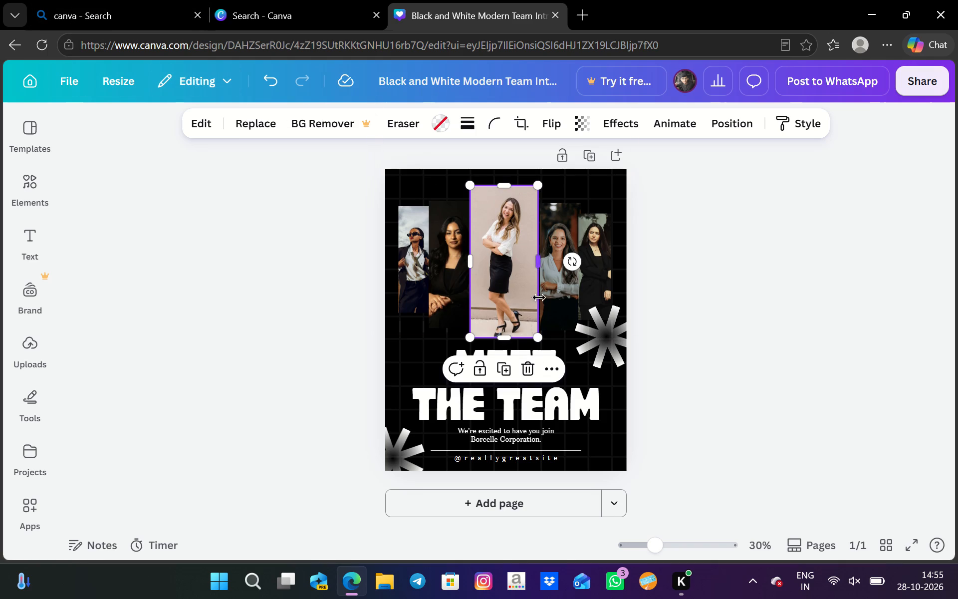
{"action": "left_click", "coordinate": [546, 263]}
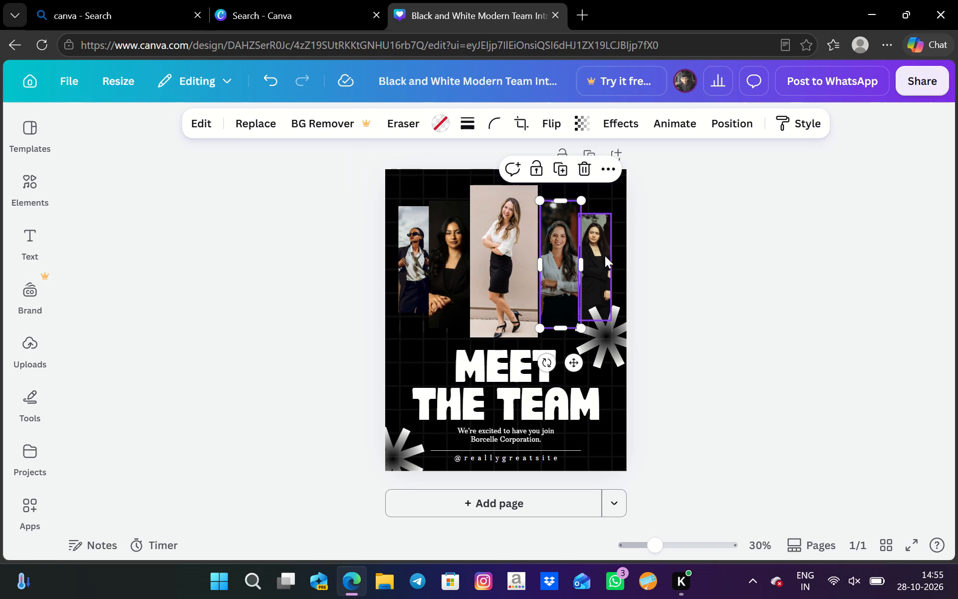
{"action": "left_click_drag", "start_coordinate": [605, 256], "coordinate": [606, 250]}
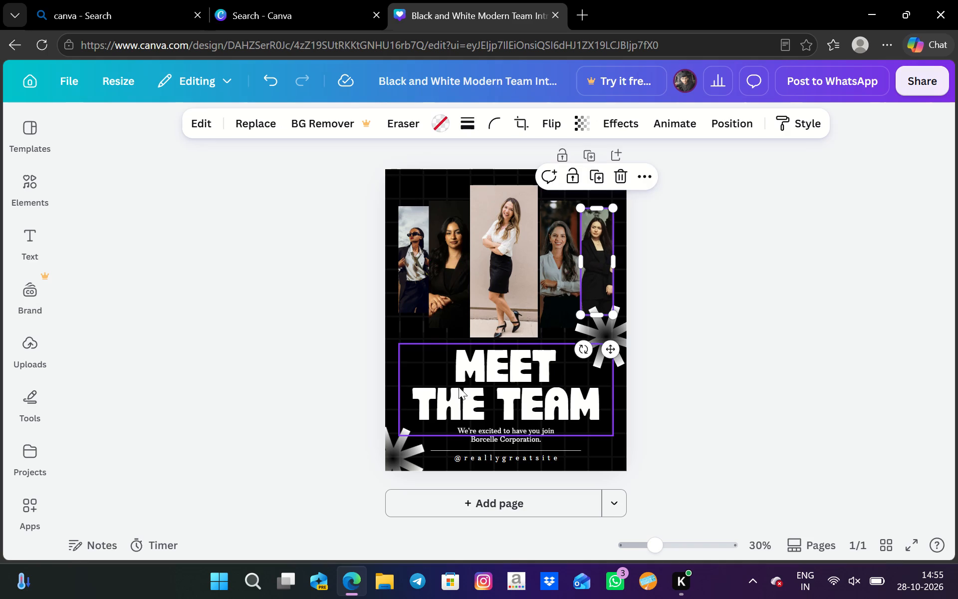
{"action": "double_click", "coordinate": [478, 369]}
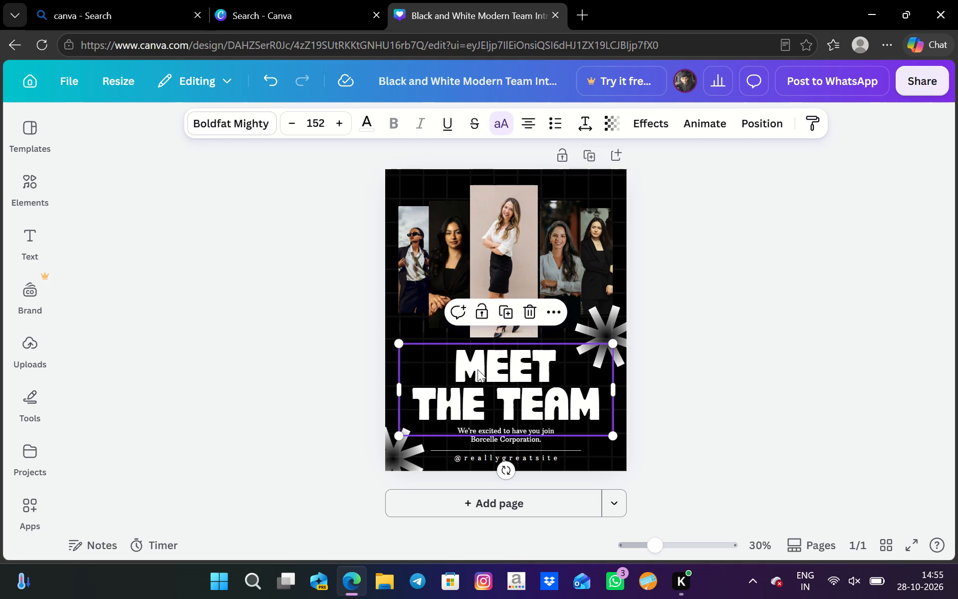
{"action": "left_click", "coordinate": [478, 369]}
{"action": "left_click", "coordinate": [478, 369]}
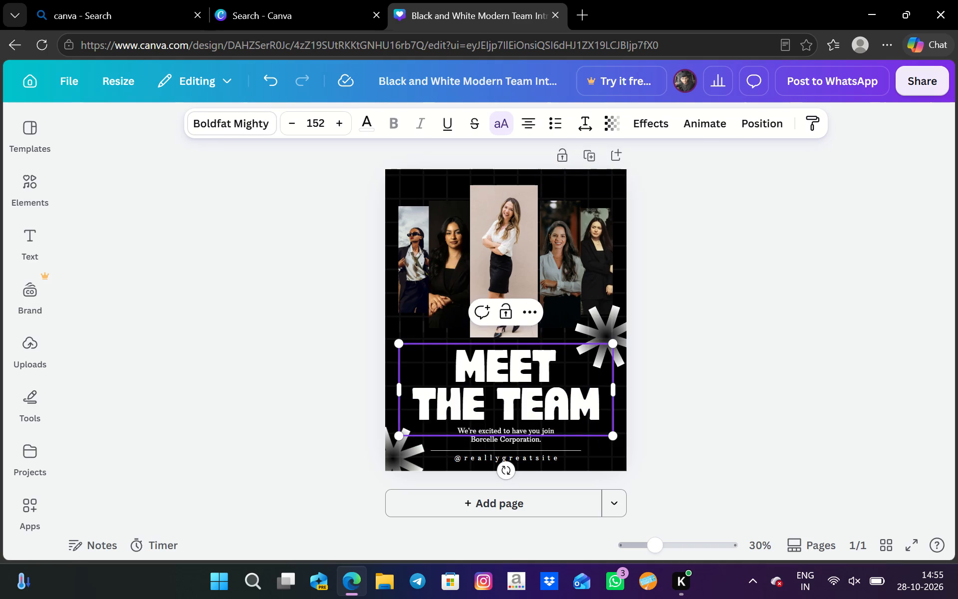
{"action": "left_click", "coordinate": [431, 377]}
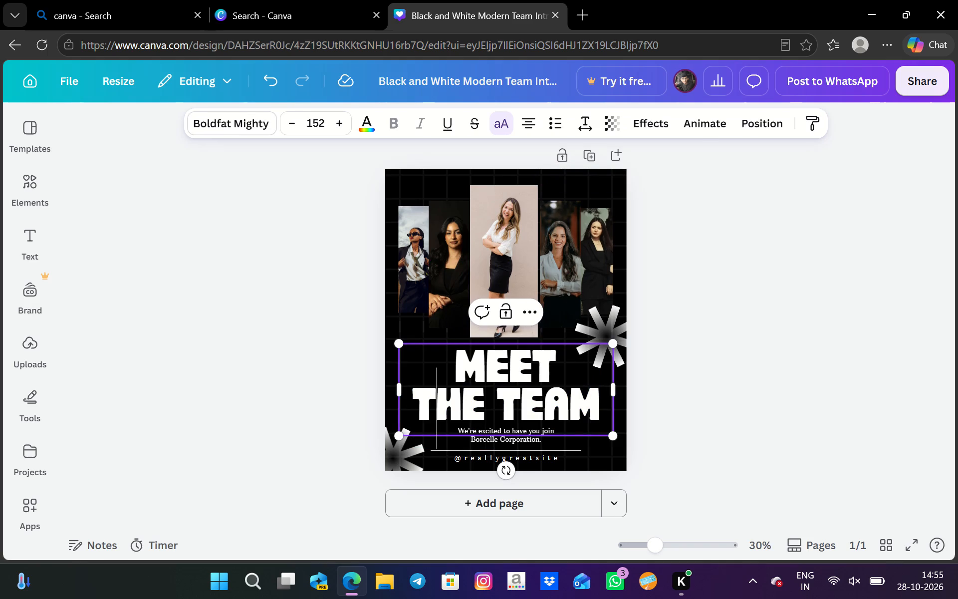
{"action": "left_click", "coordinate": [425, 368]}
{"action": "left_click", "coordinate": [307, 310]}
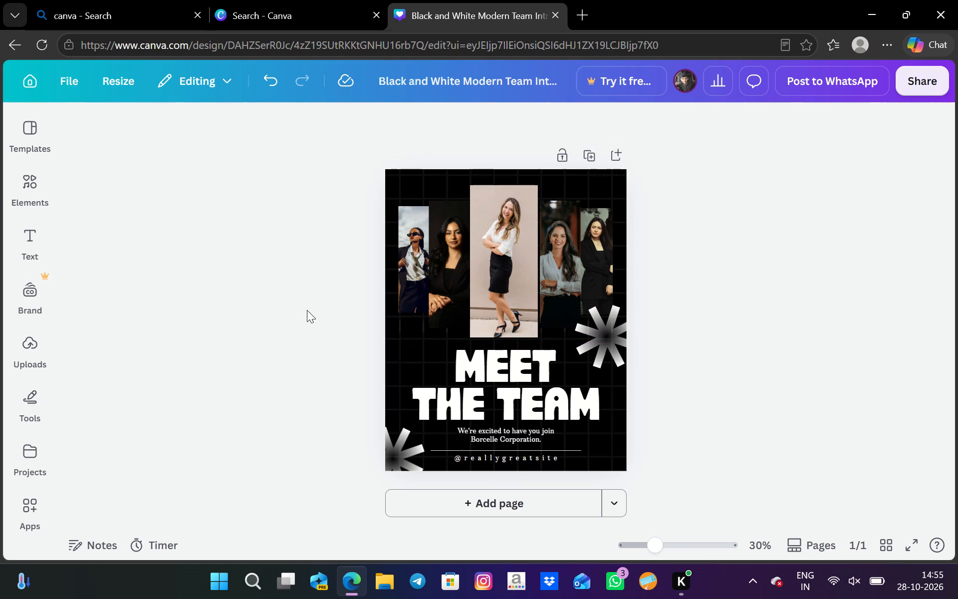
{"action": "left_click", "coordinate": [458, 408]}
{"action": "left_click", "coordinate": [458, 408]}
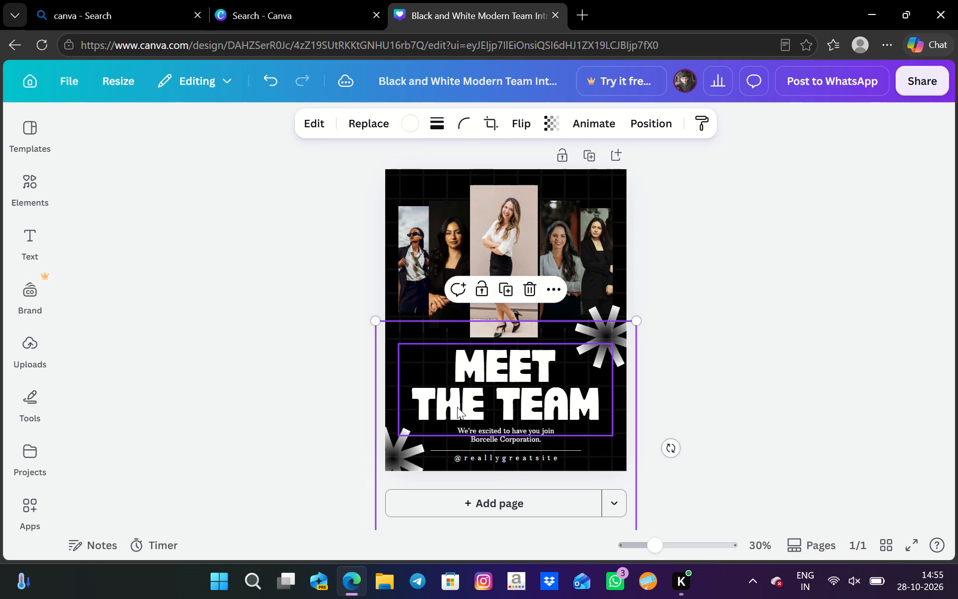
{"action": "left_click", "coordinate": [502, 457]}
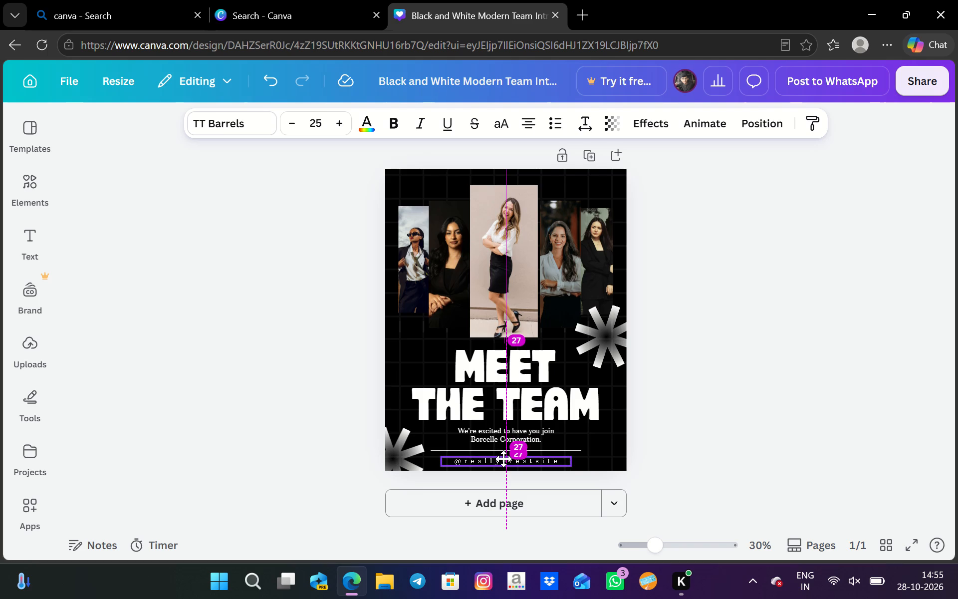
Shift the starburst beside the MEET THE TEAM heading slightly left and rotate it upright.
{"action": "left_click", "coordinate": [610, 319]}
{"action": "left_click_drag", "start_coordinate": [610, 319], "coordinate": [602, 318]}
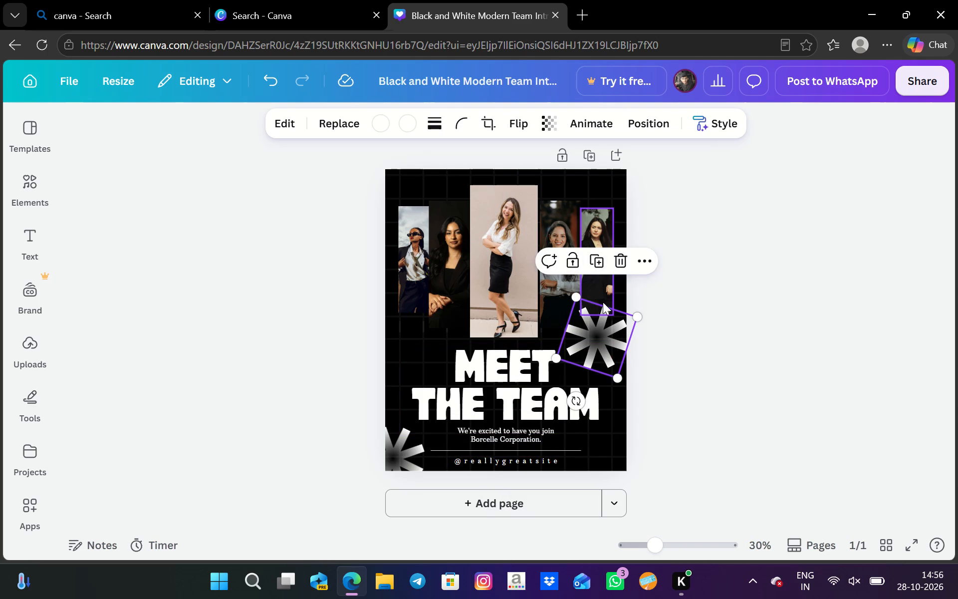
{"action": "left_click", "coordinate": [603, 328]}
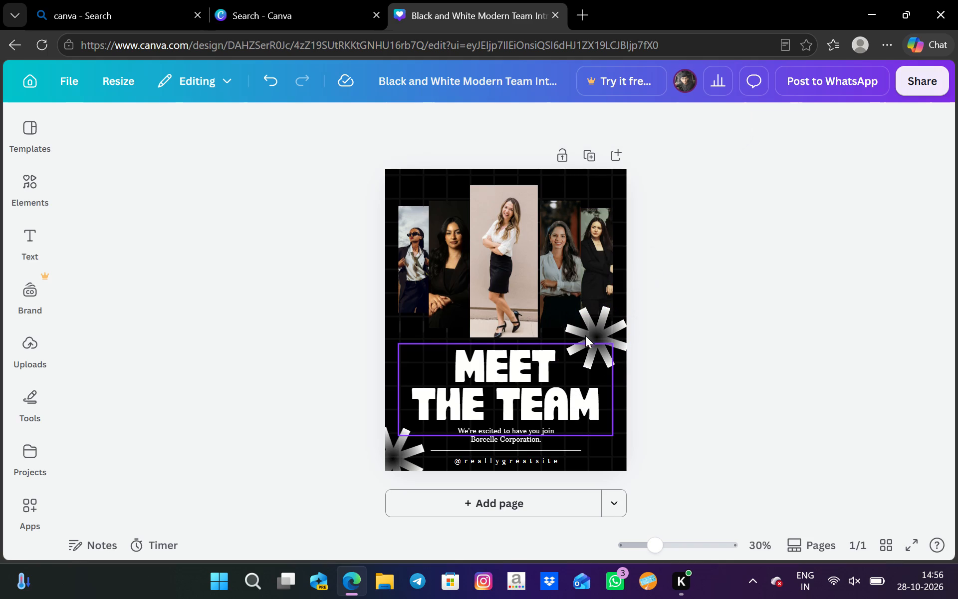
{"action": "left_click", "coordinate": [596, 322]}
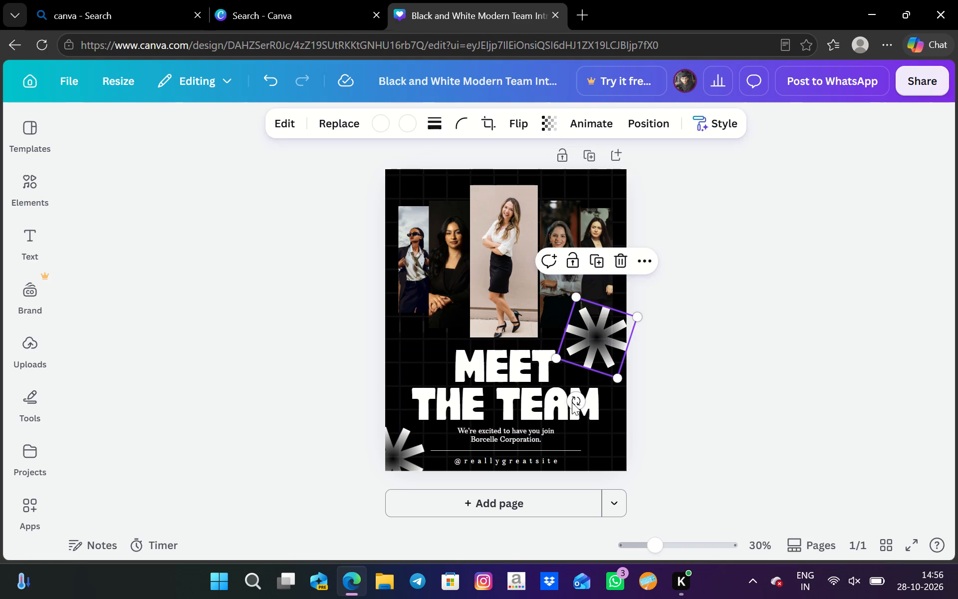
{"action": "left_click_drag", "start_coordinate": [574, 400], "coordinate": [579, 405]}
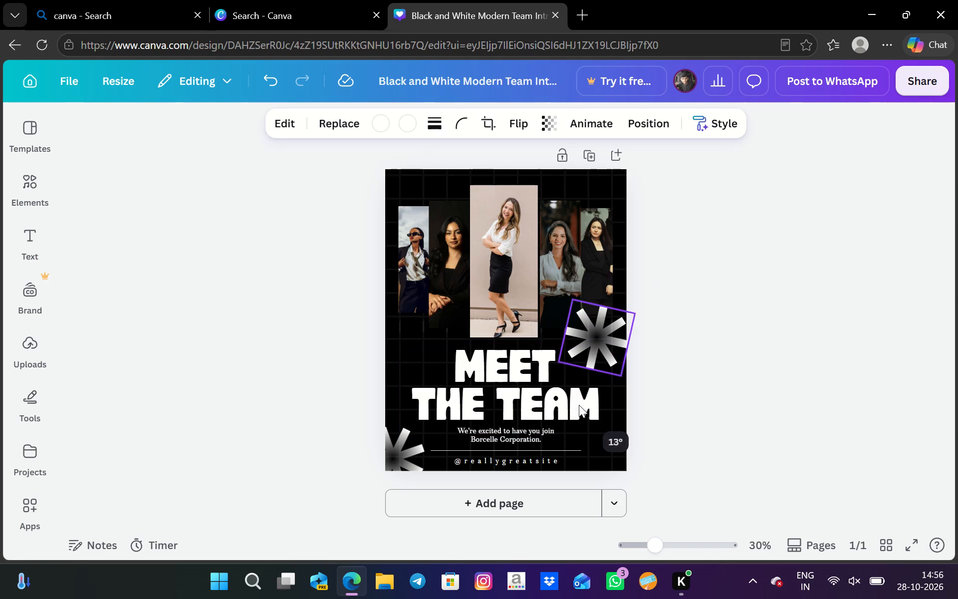
{"action": "left_click_drag", "start_coordinate": [579, 405], "coordinate": [595, 397]}
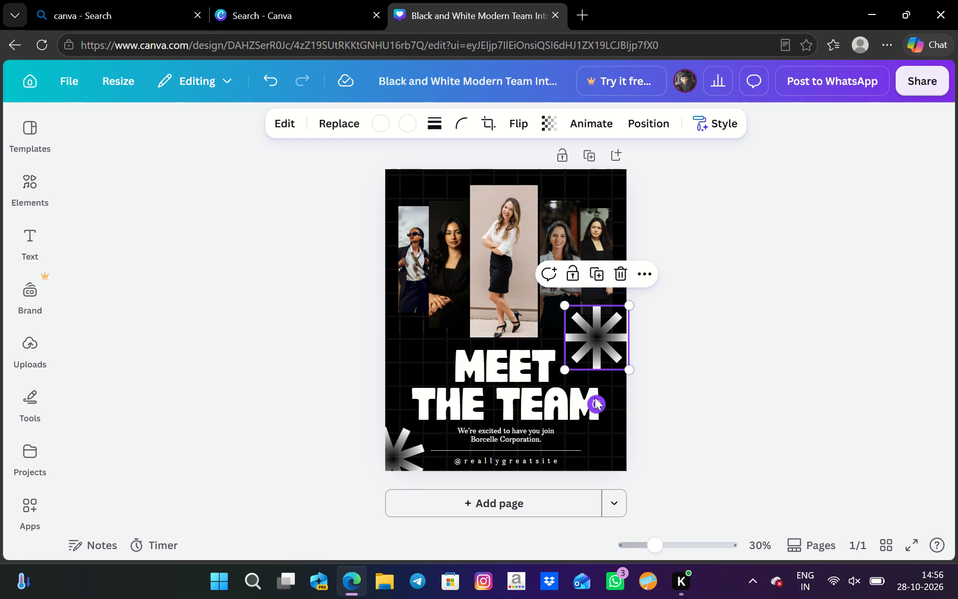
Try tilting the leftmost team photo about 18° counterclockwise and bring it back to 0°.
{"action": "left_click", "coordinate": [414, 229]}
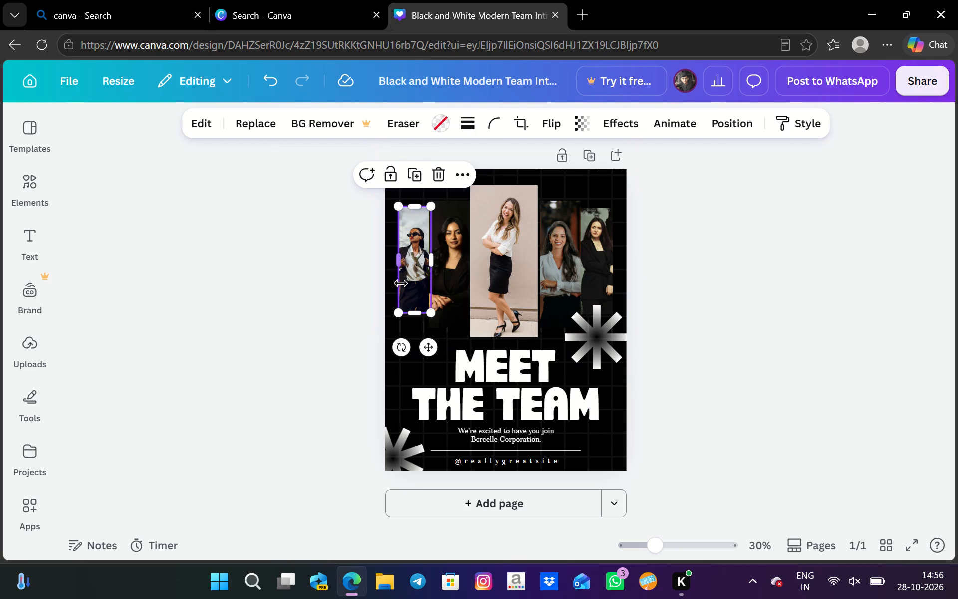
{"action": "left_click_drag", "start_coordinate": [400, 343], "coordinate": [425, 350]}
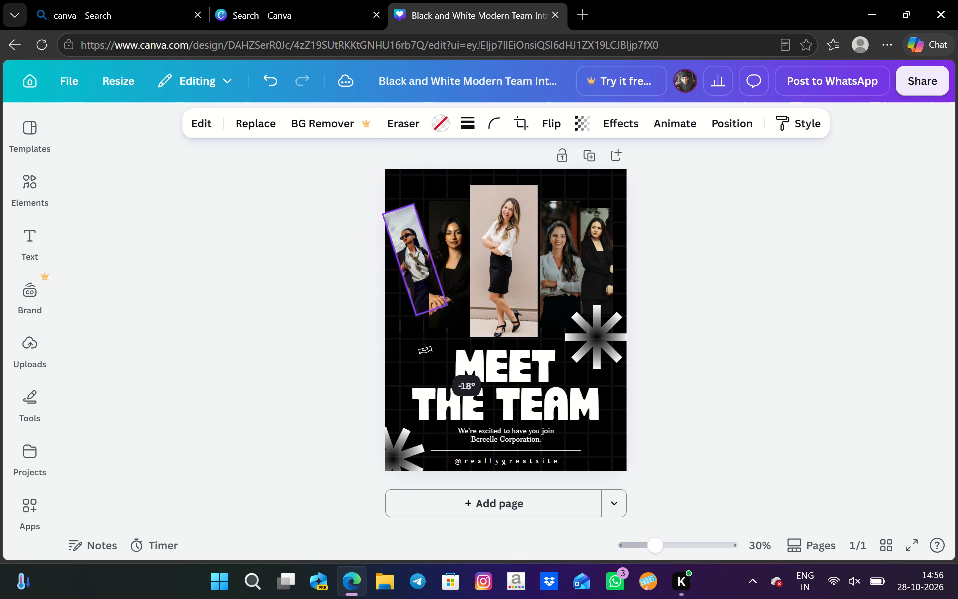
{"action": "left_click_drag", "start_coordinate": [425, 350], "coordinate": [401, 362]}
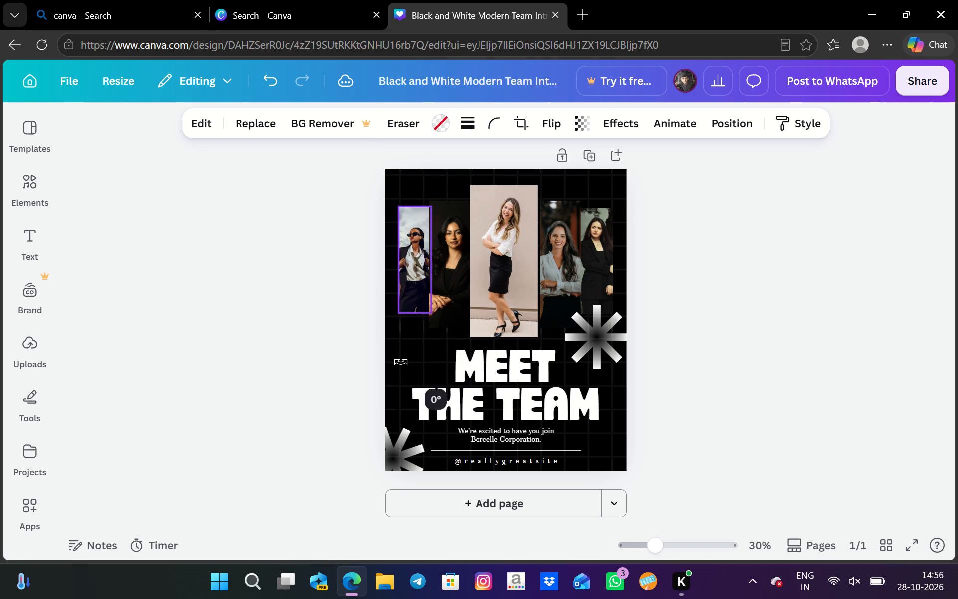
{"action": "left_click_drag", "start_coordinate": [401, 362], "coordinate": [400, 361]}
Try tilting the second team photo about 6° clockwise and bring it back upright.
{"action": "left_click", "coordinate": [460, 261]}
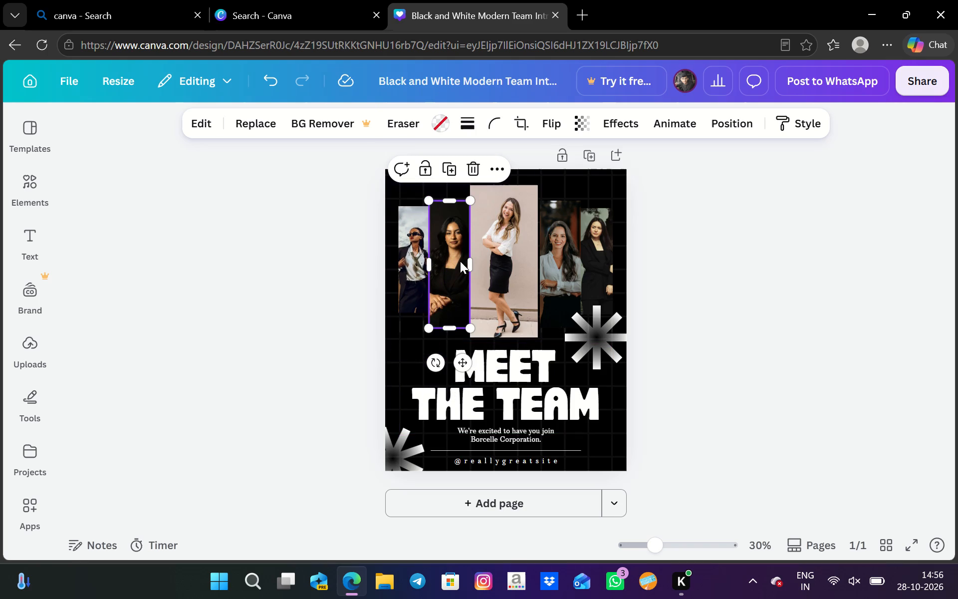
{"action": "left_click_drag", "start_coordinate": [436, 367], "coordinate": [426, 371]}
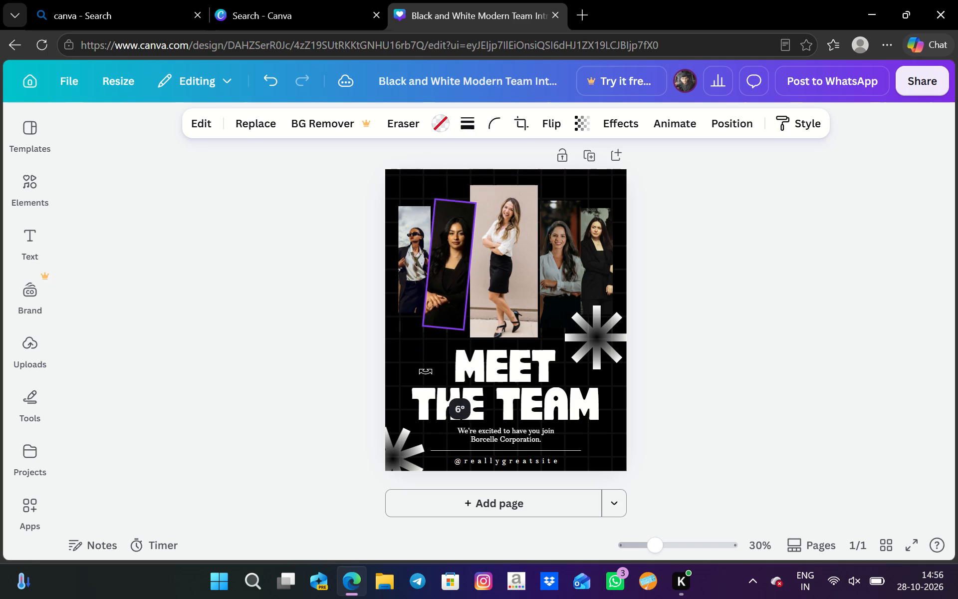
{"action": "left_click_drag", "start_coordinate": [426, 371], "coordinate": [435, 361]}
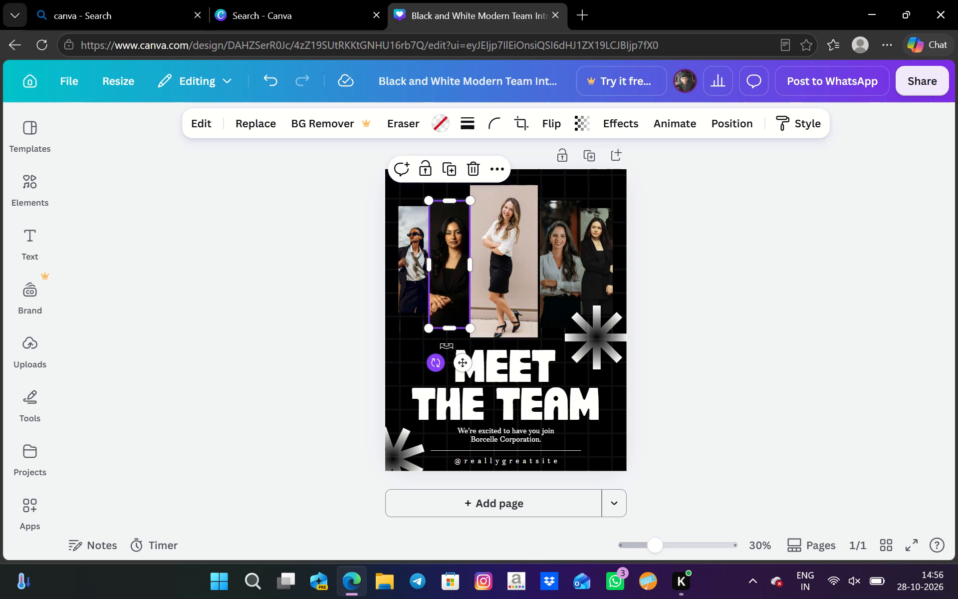
Tilt the large centre photo very slightly counterclockwise.
{"action": "left_click", "coordinate": [512, 249]}
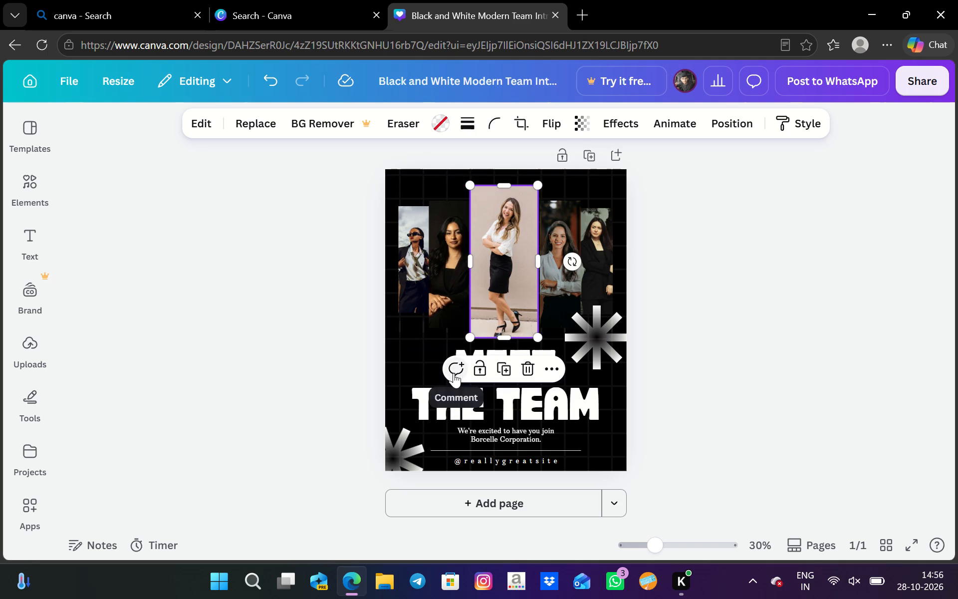
{"action": "left_click", "coordinate": [500, 279]}
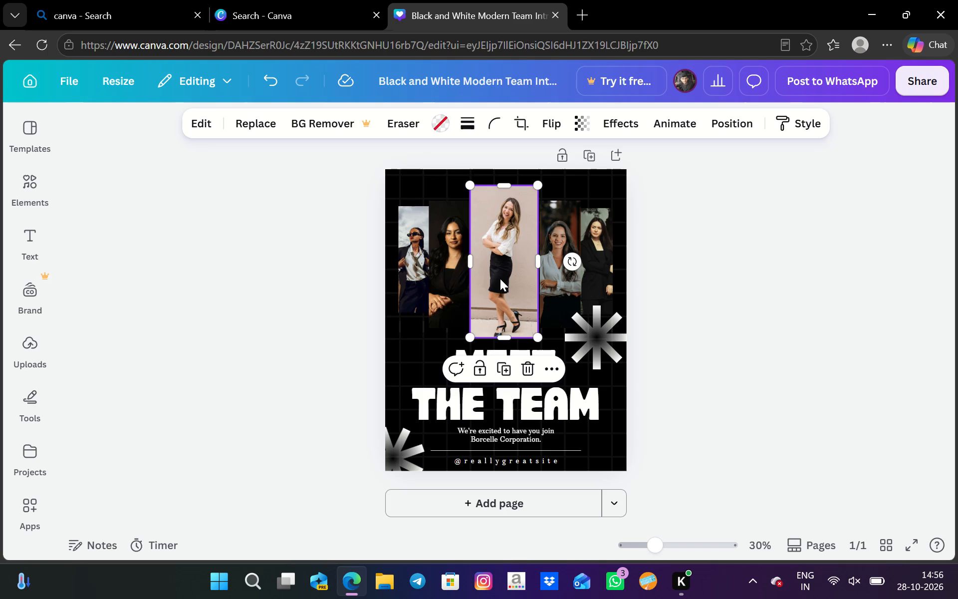
{"action": "left_click", "coordinate": [512, 279]}
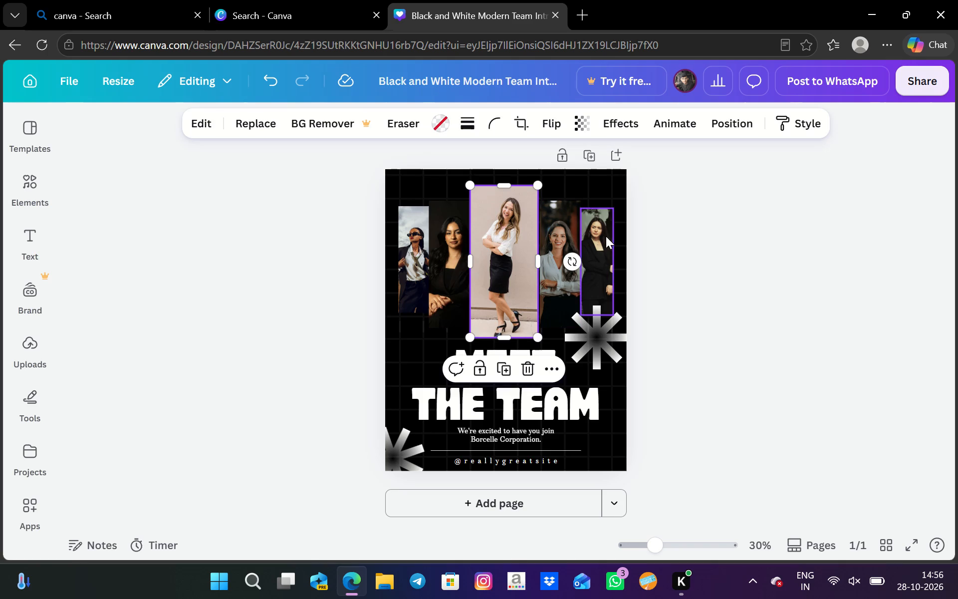
{"action": "left_click", "coordinate": [571, 264]}
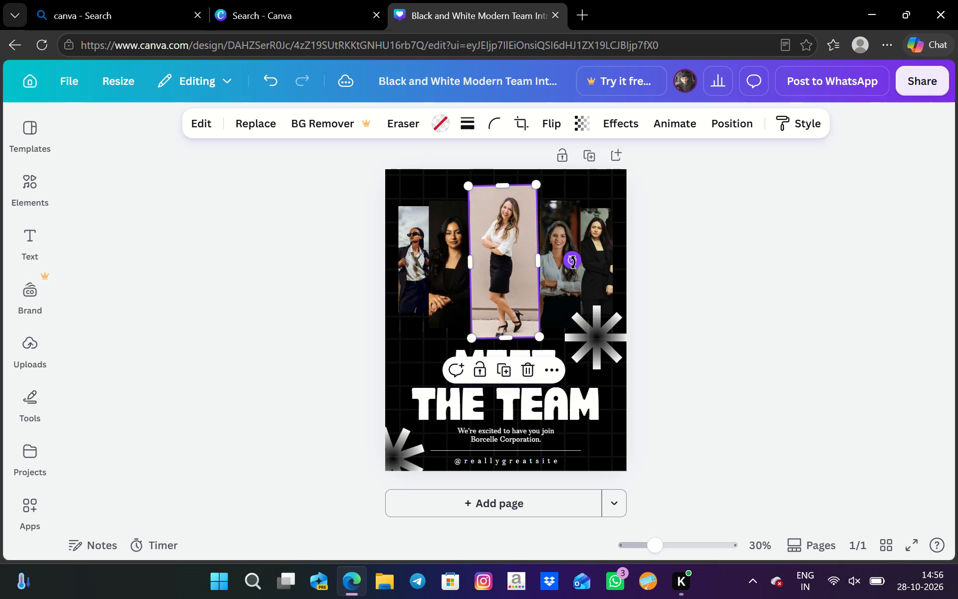
Tilt the fourth team photo a few degrees clockwise.
{"action": "left_click", "coordinate": [570, 222]}
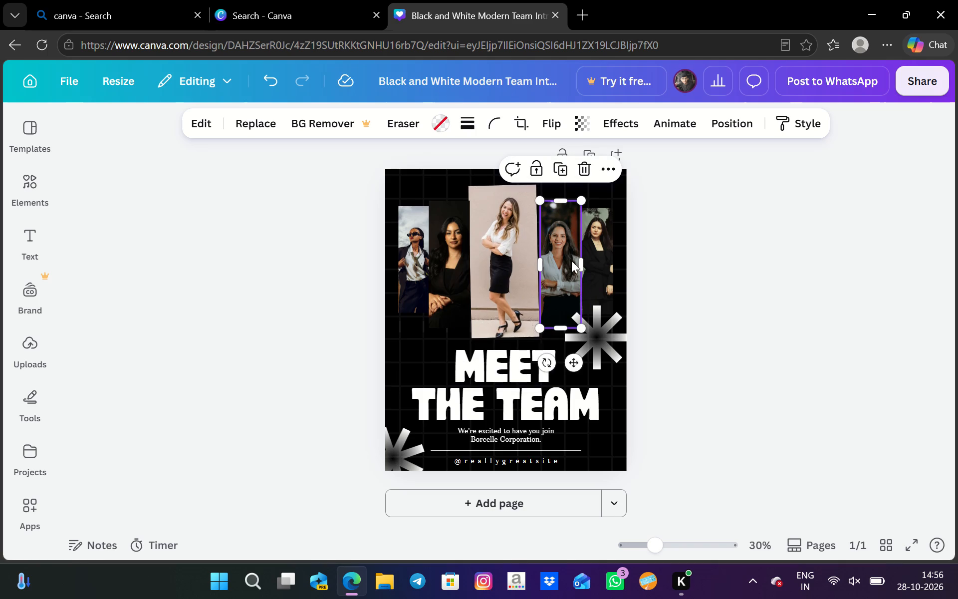
{"action": "left_click_drag", "start_coordinate": [551, 361], "coordinate": [545, 362]}
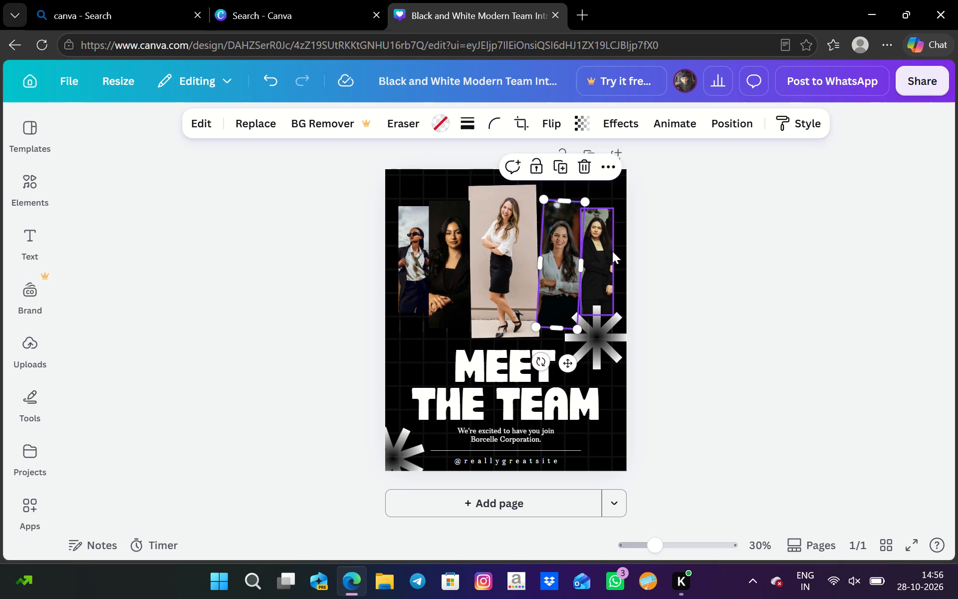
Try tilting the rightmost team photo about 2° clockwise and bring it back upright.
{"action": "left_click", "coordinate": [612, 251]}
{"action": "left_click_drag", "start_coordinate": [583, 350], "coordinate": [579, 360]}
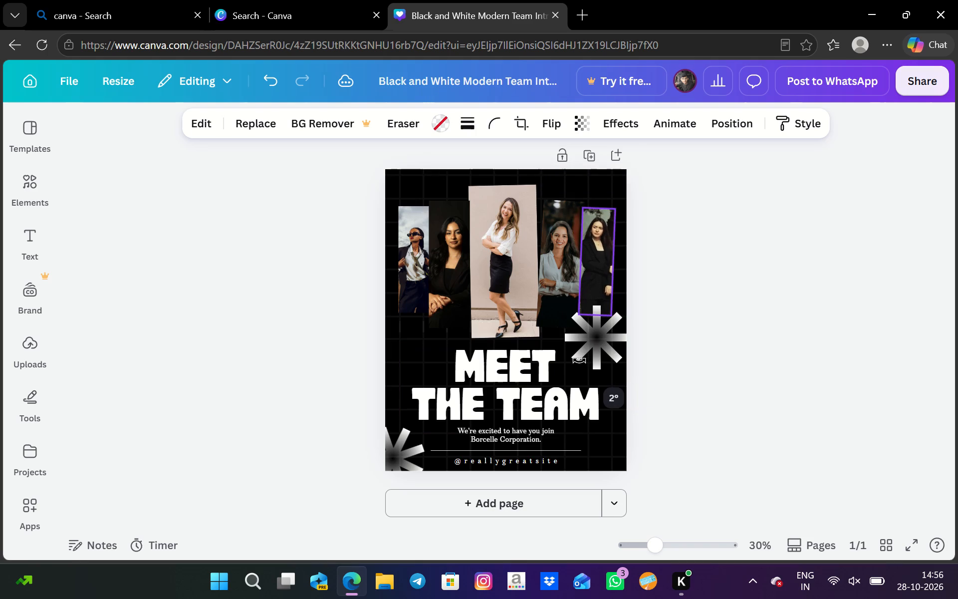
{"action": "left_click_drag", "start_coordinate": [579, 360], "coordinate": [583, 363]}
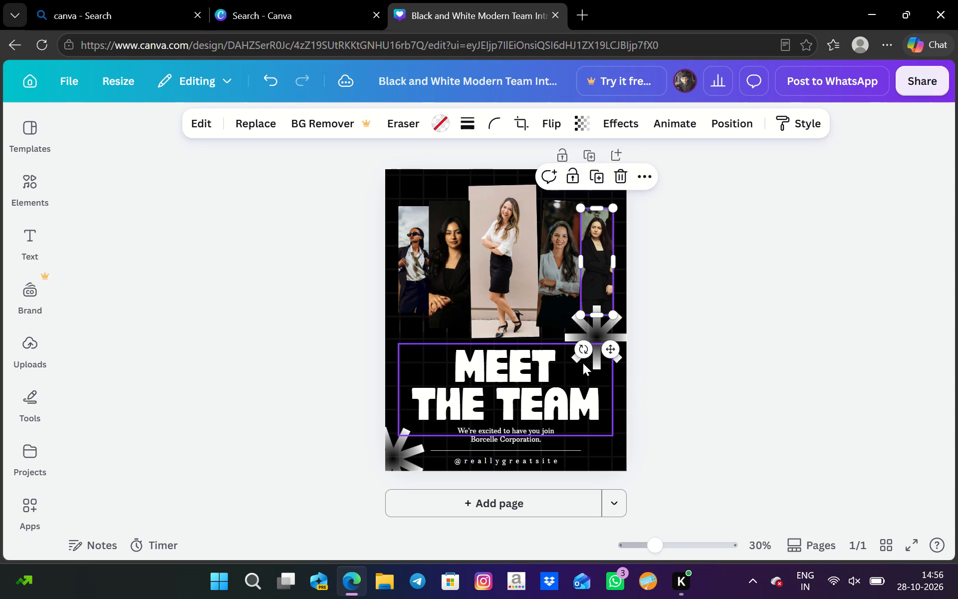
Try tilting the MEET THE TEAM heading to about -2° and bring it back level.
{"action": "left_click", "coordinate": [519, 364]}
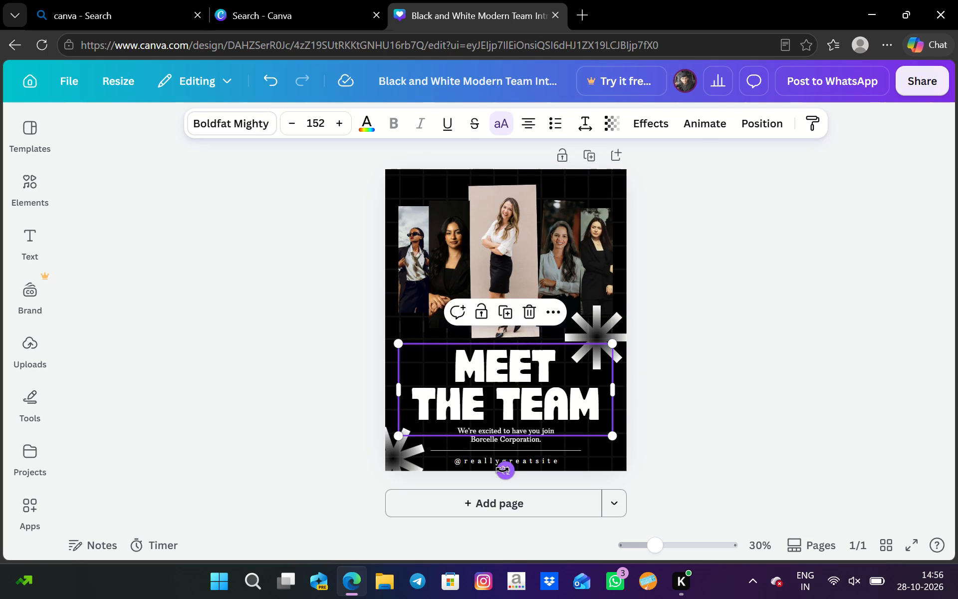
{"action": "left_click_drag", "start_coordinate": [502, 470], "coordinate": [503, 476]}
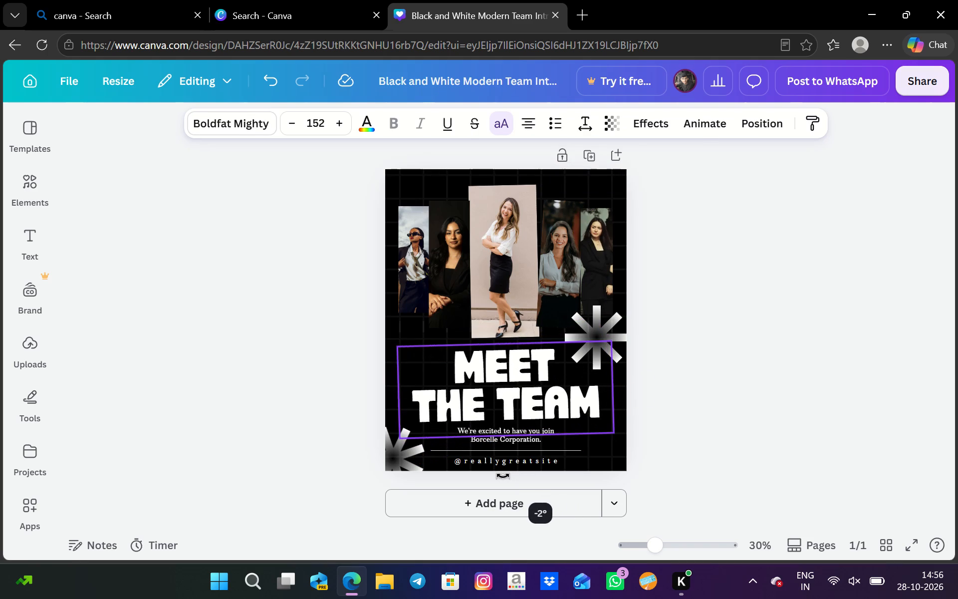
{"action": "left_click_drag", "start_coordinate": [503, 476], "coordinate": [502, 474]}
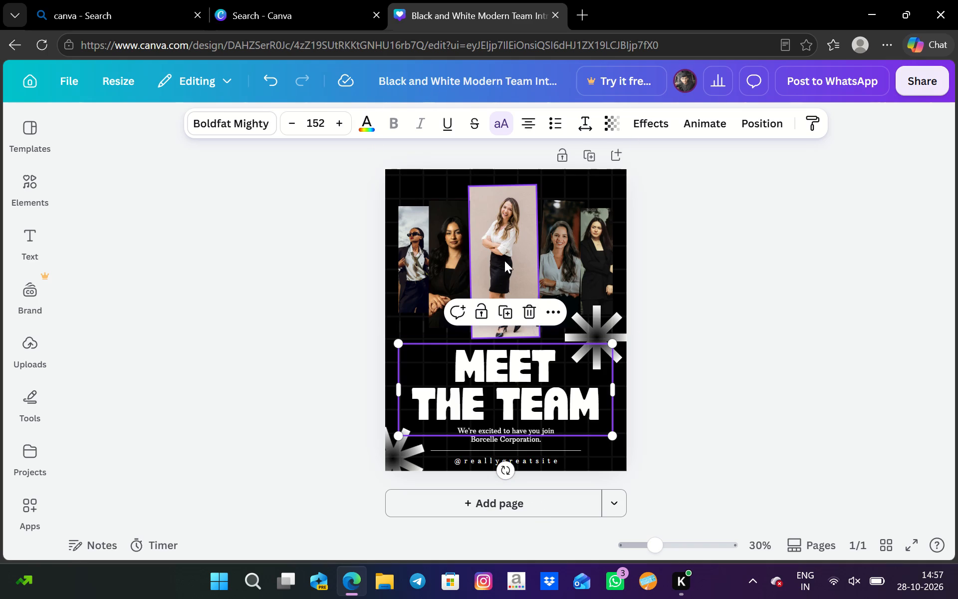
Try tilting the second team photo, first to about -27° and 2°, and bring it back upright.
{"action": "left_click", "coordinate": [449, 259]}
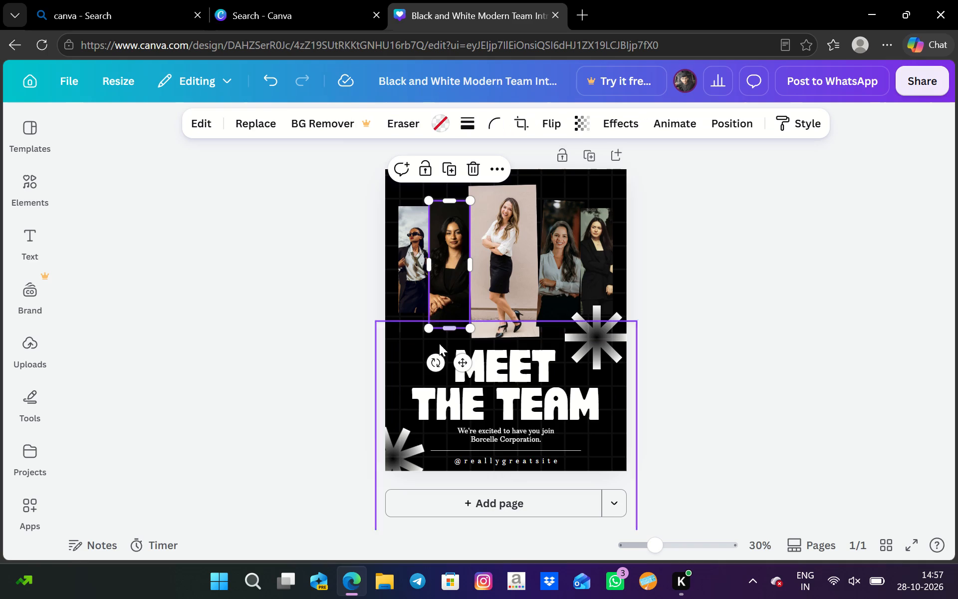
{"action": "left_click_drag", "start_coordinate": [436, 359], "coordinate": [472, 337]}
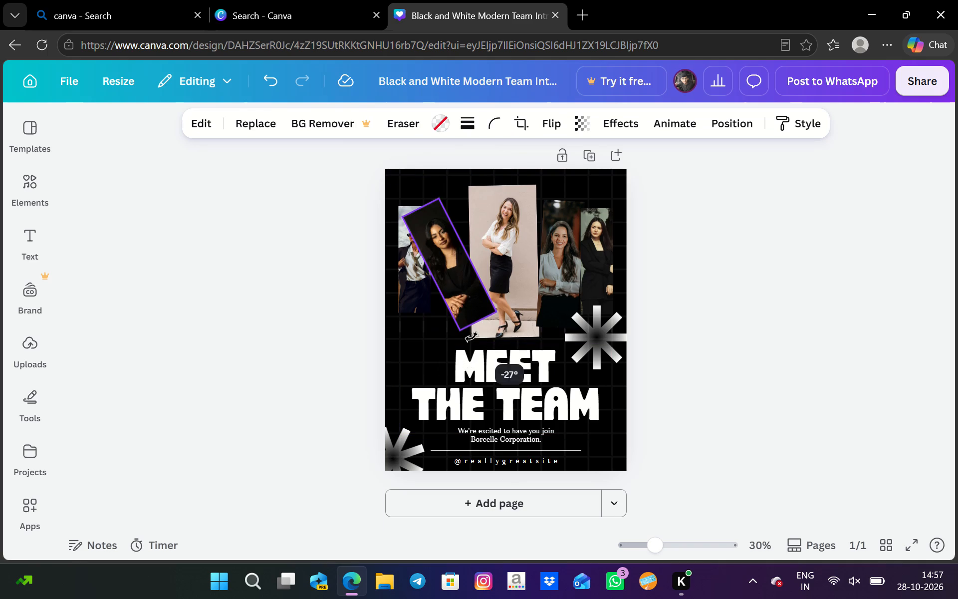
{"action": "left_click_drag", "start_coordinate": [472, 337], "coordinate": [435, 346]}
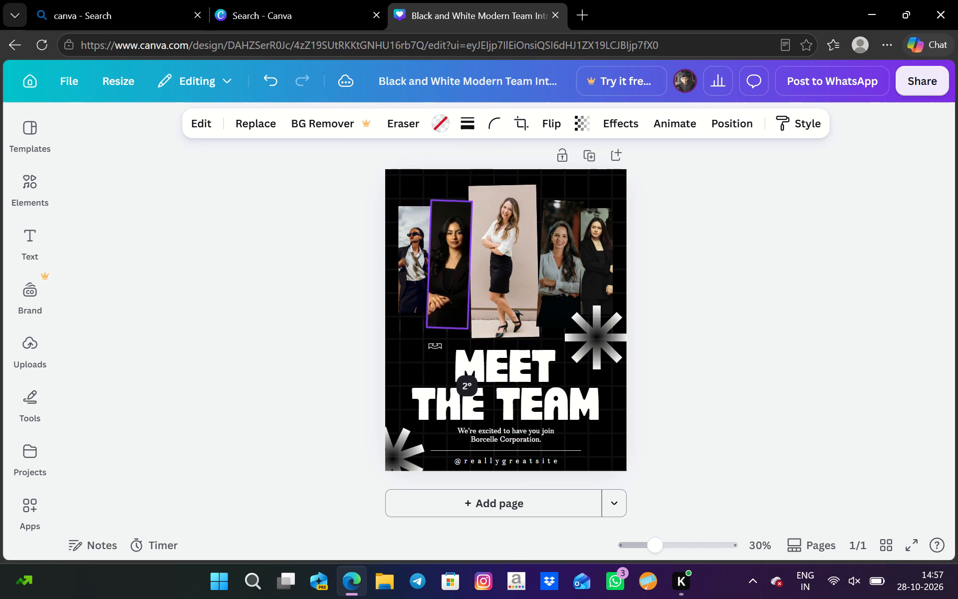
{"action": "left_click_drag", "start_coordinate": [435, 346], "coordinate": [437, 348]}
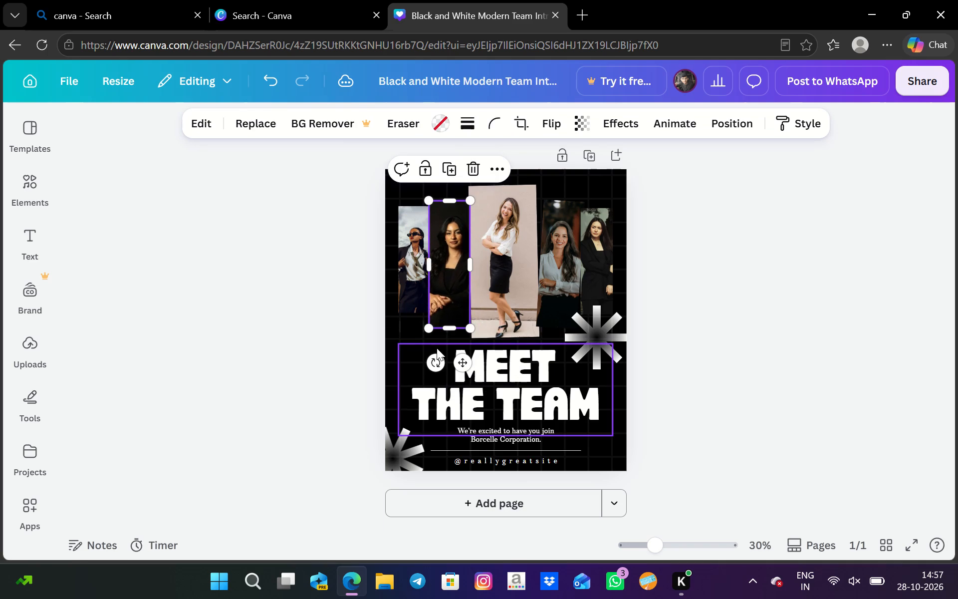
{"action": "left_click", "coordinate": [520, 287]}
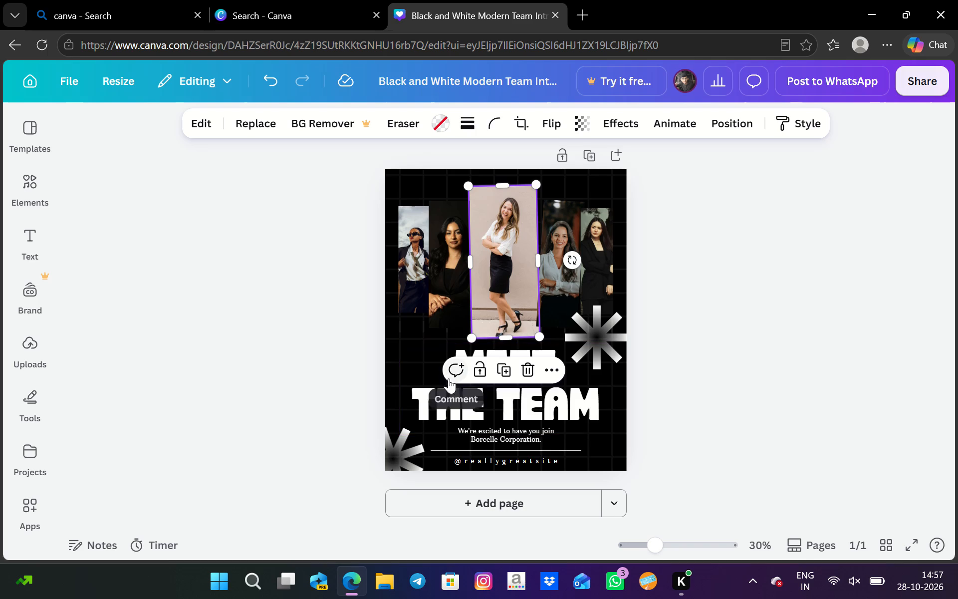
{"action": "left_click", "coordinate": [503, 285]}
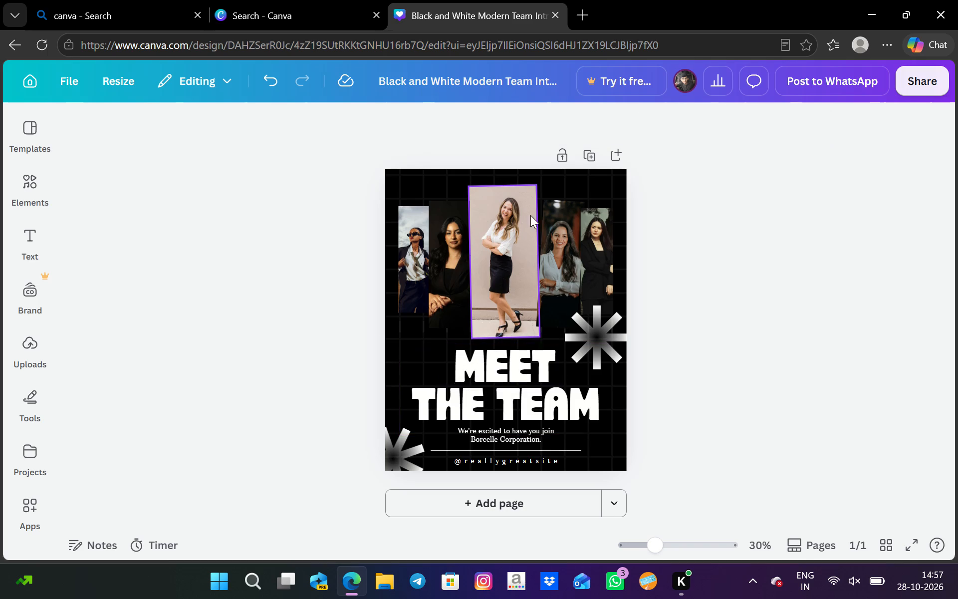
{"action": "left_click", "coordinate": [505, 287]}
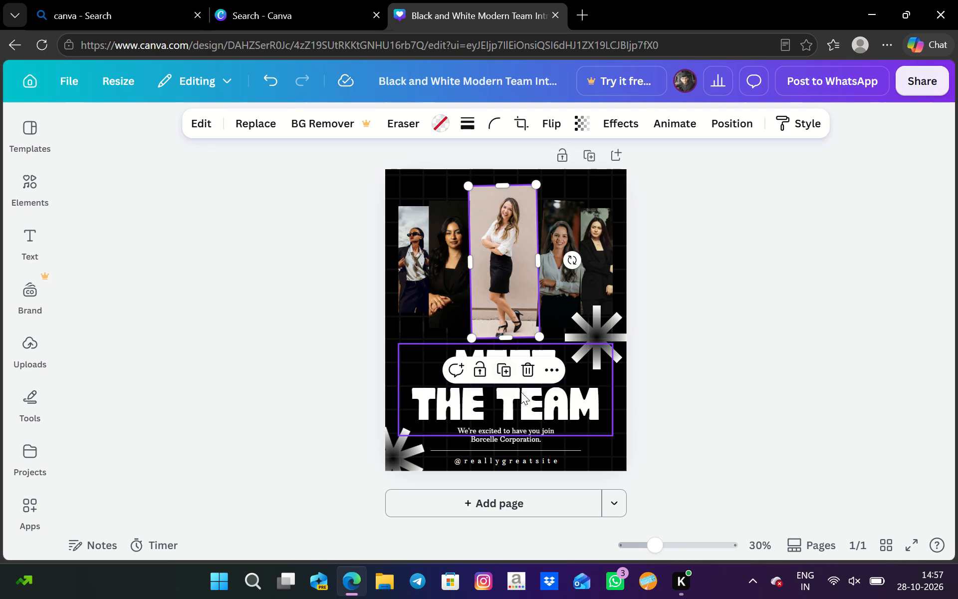
Rotate the fourth team photo from its clockwise tilt to a very slight counterclockwise tilt.
{"action": "left_click", "coordinate": [564, 273]}
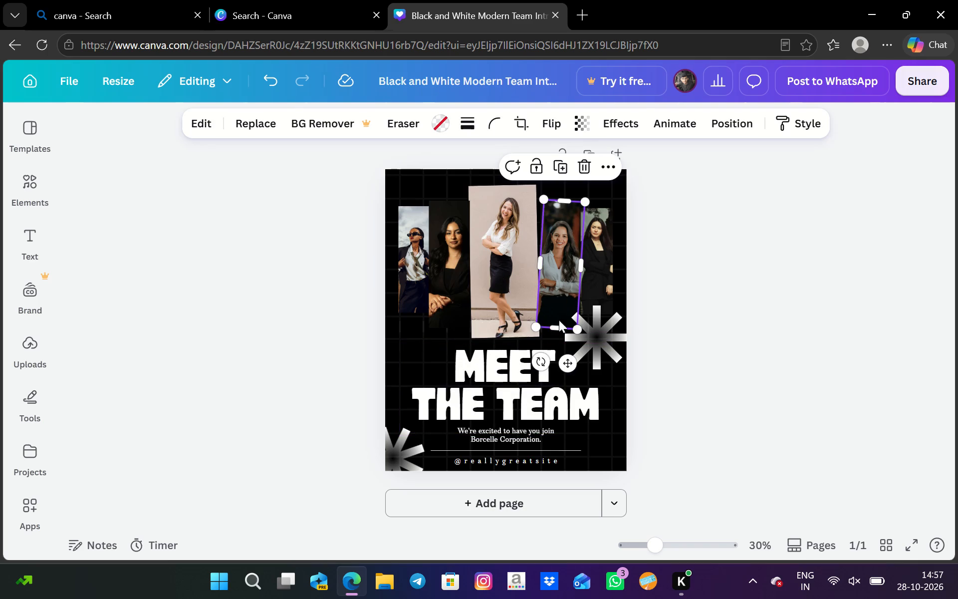
{"action": "left_click_drag", "start_coordinate": [542, 364], "coordinate": [550, 357]}
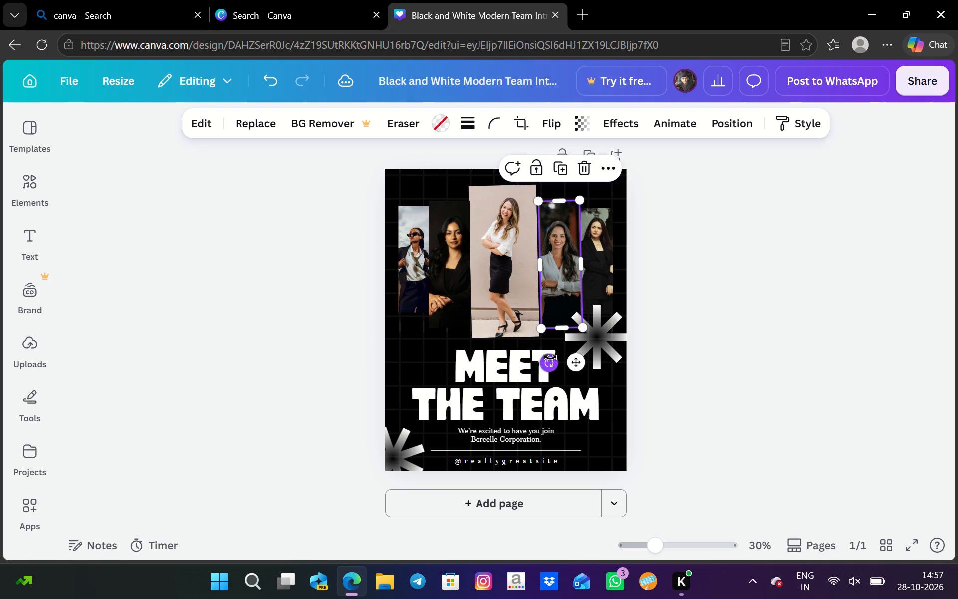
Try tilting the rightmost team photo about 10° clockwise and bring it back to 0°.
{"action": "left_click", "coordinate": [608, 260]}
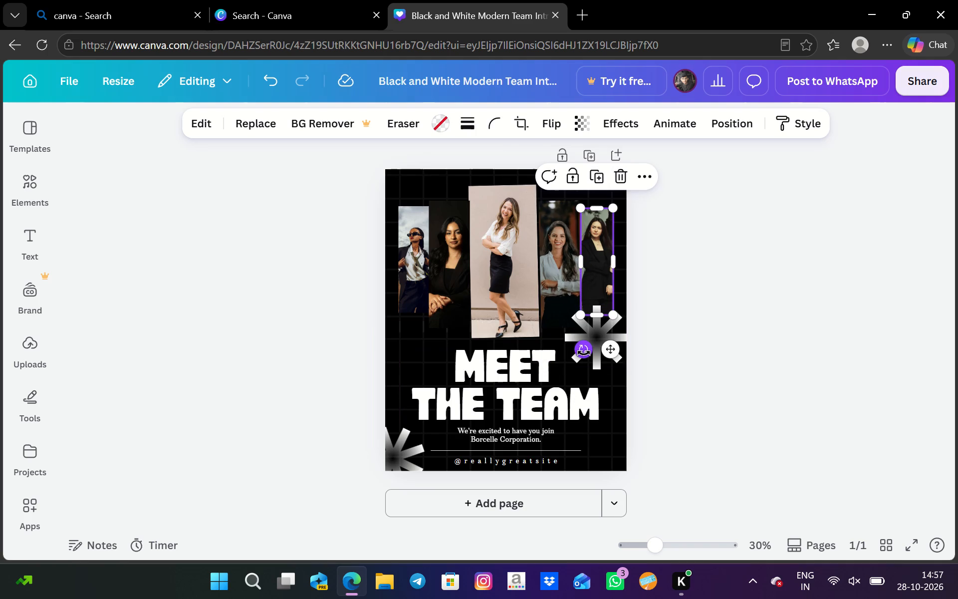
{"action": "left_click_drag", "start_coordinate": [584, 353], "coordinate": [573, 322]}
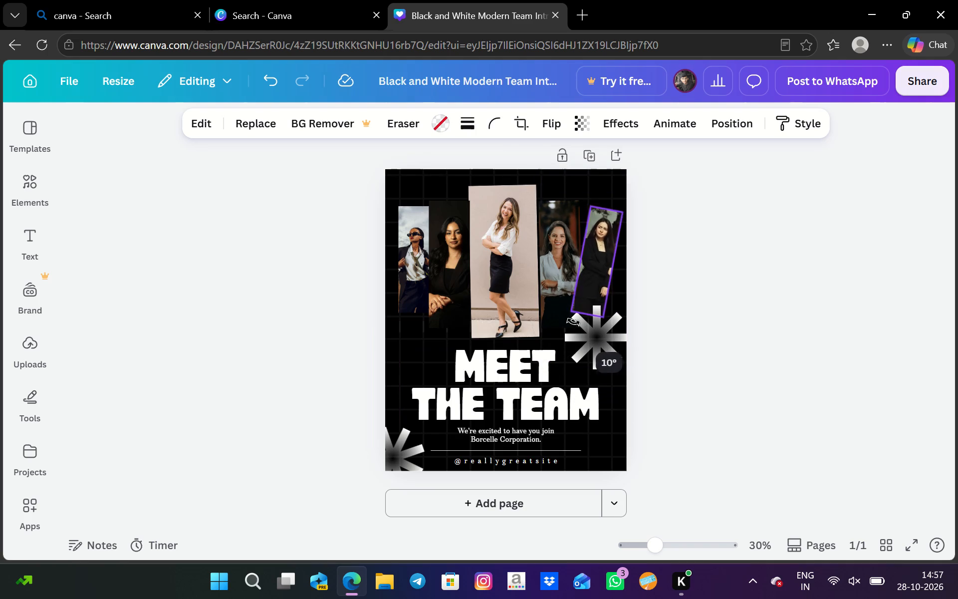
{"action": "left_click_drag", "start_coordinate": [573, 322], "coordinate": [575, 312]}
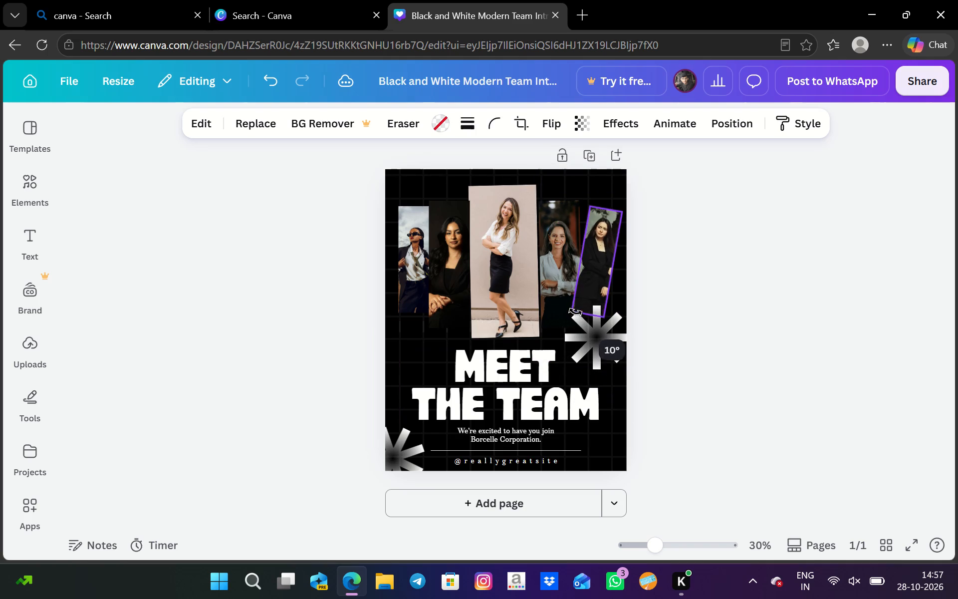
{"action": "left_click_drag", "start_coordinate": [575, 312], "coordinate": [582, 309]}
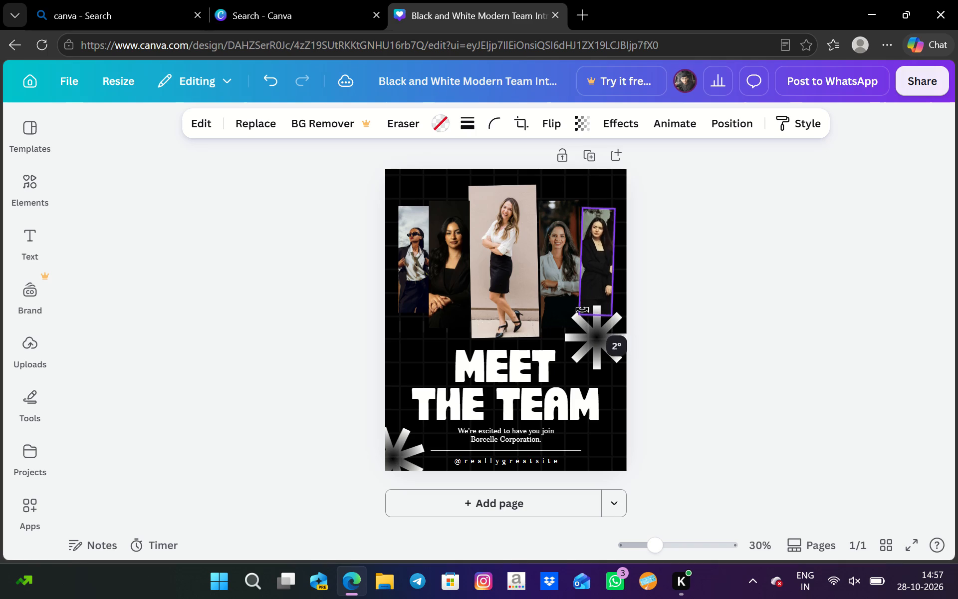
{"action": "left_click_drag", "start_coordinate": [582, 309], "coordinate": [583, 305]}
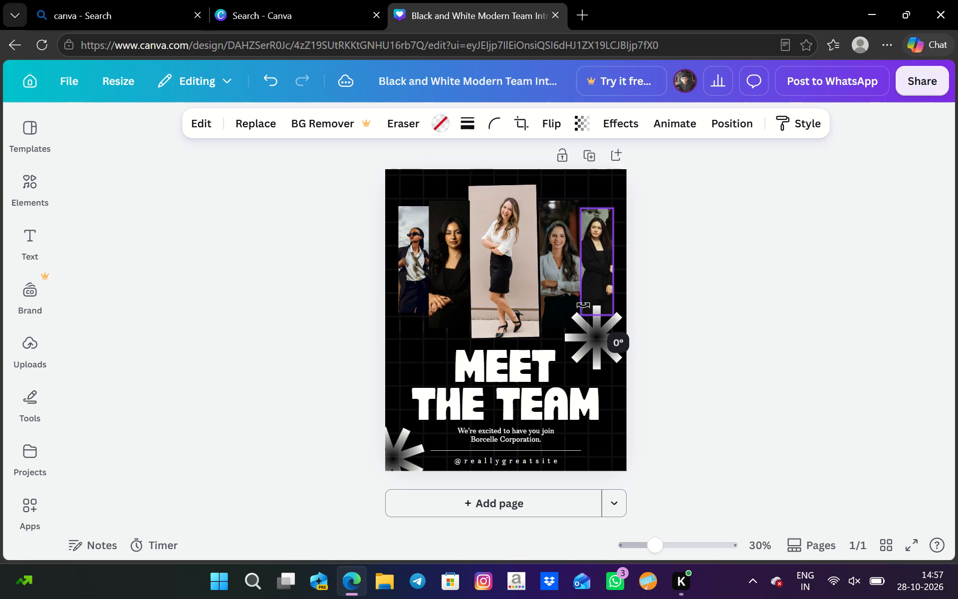
Nudge the large centre photo very slightly to the right and up.
{"action": "left_click", "coordinate": [415, 269]}
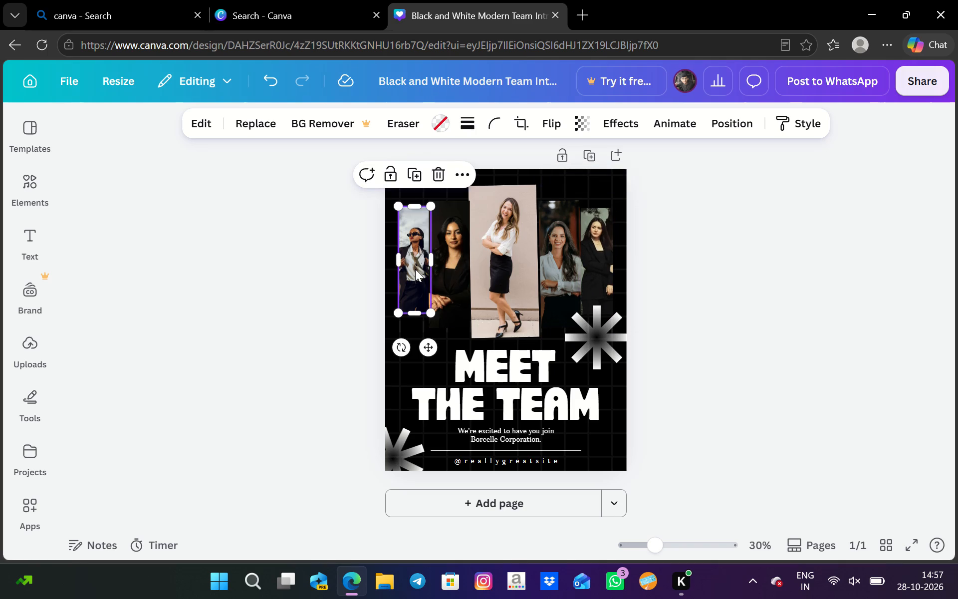
{"action": "left_click", "coordinate": [511, 306]}
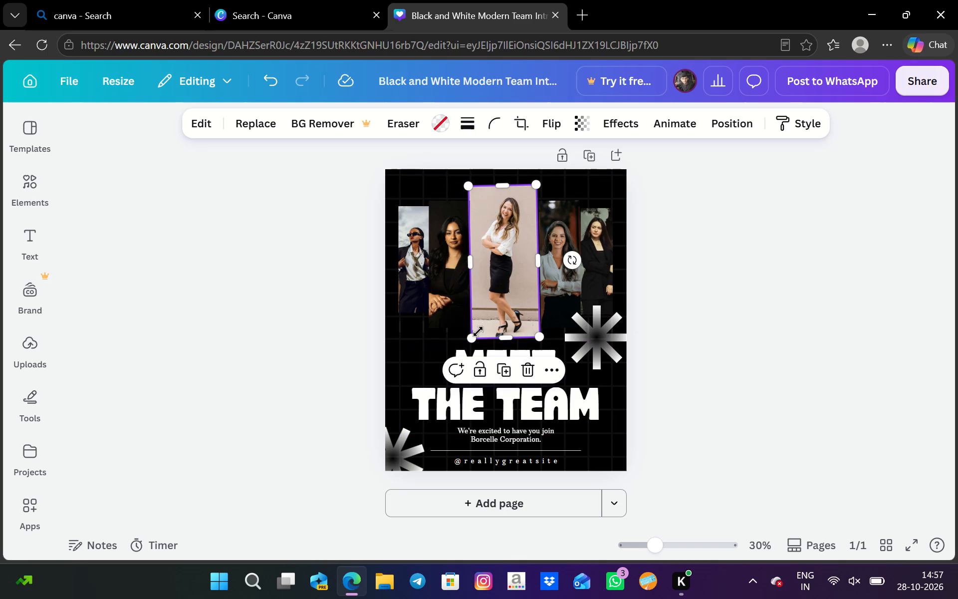
{"action": "left_click", "coordinate": [499, 258]}
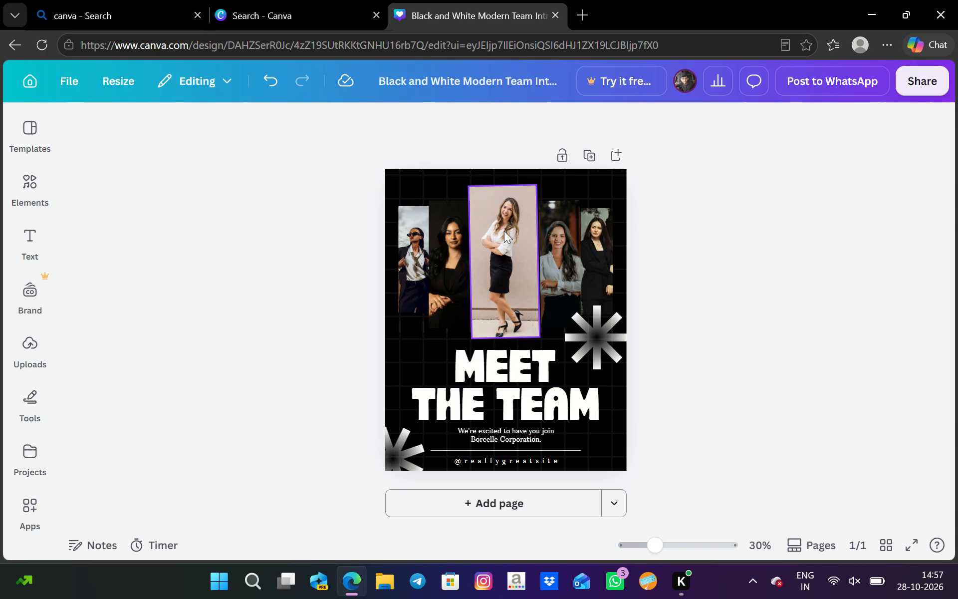
{"action": "left_click", "coordinate": [504, 231]}
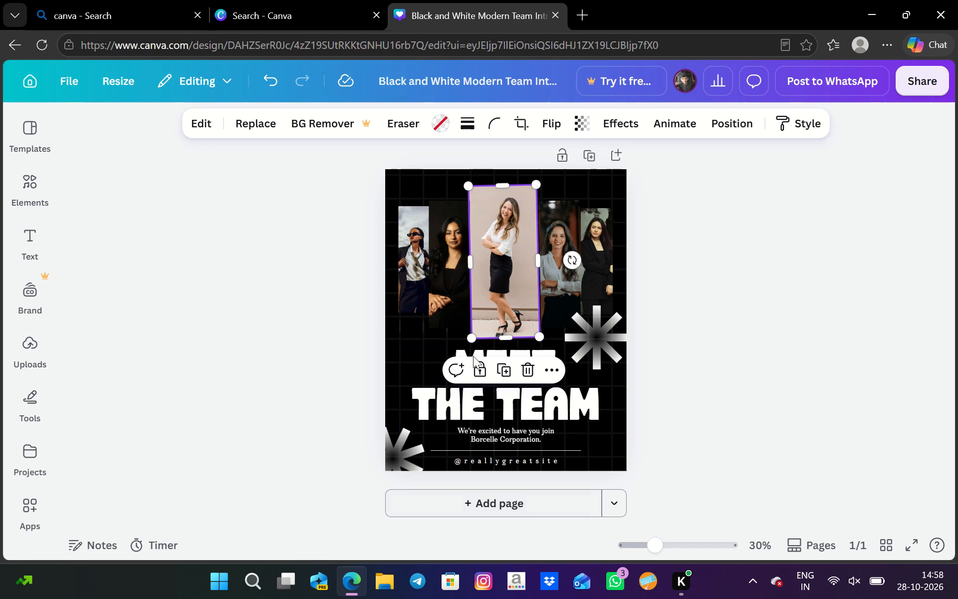
{"action": "left_click", "coordinate": [497, 303]}
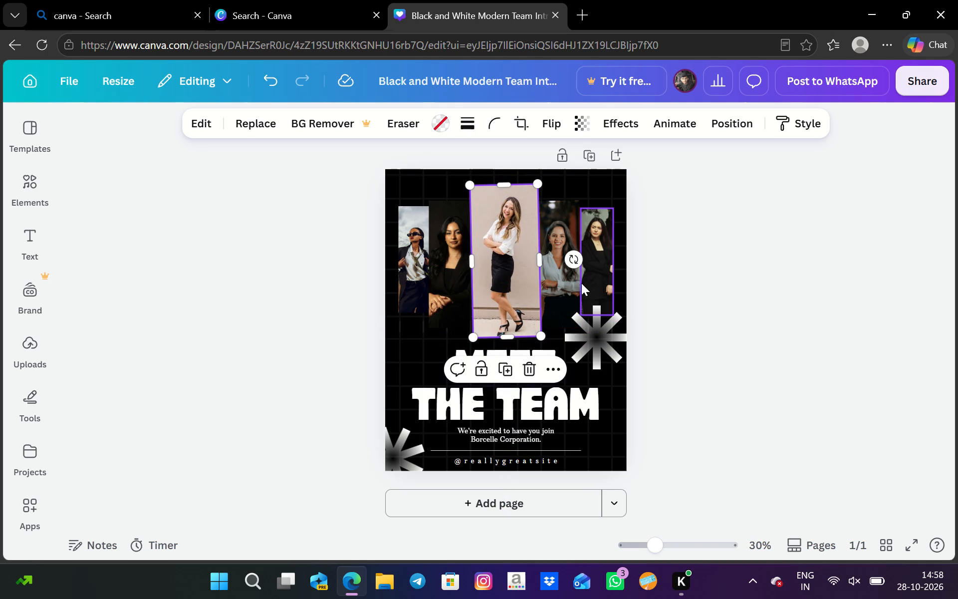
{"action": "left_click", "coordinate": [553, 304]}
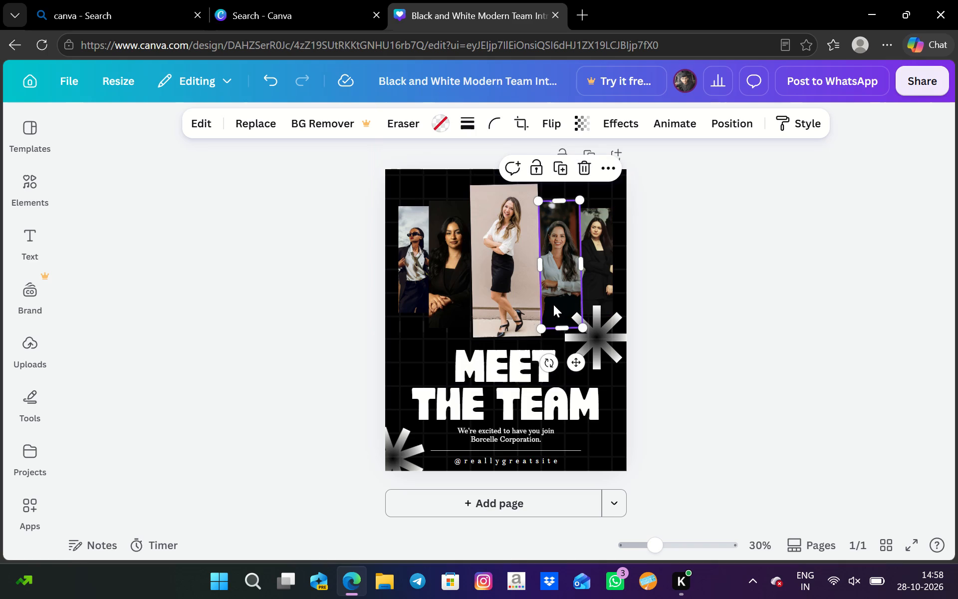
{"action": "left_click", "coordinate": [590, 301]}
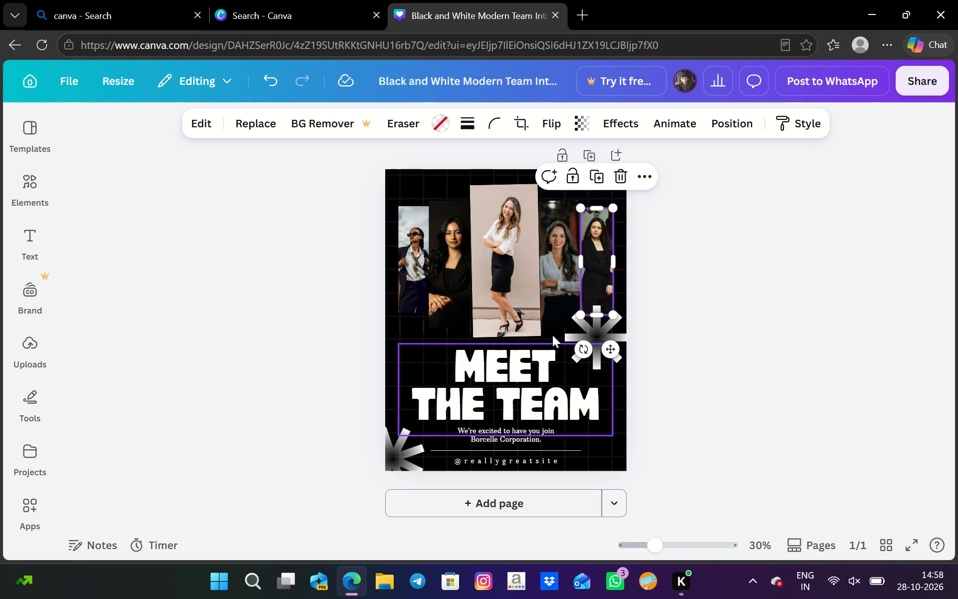
Tilt the MEET THE TEAM heading very slightly counterclockwise.
{"action": "left_click", "coordinate": [508, 370]}
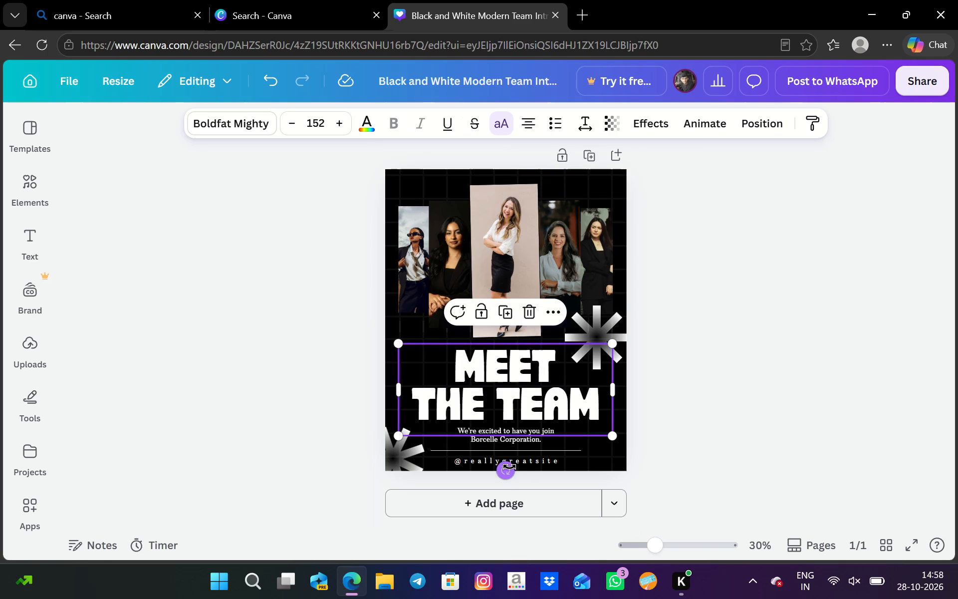
{"action": "left_click_drag", "start_coordinate": [509, 467], "coordinate": [507, 472]}
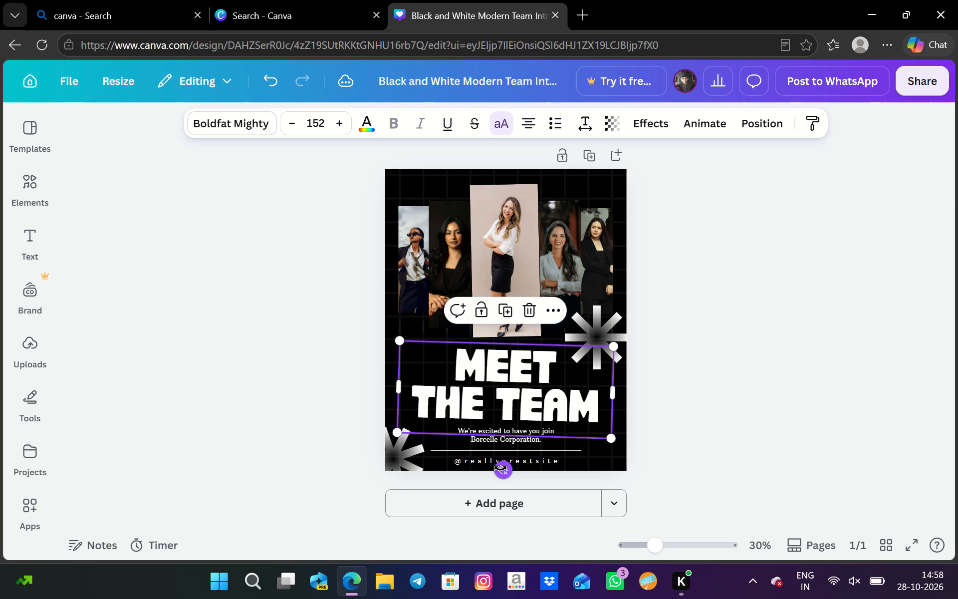
{"action": "left_click", "coordinate": [500, 468]}
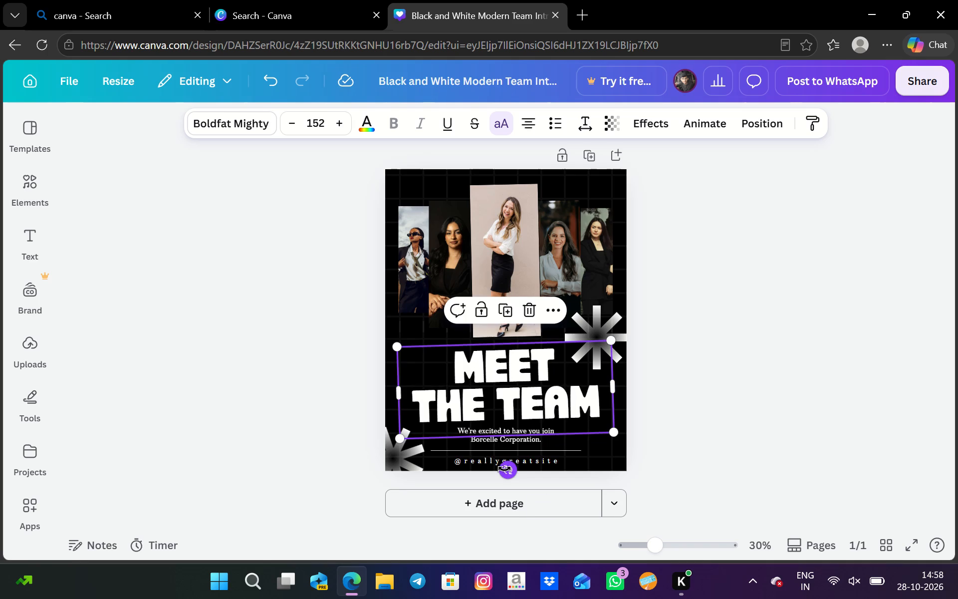
Clear all of the MEET THE TEAM text from the heading, keeping its text box.
{"action": "double_click", "coordinate": [515, 395]}
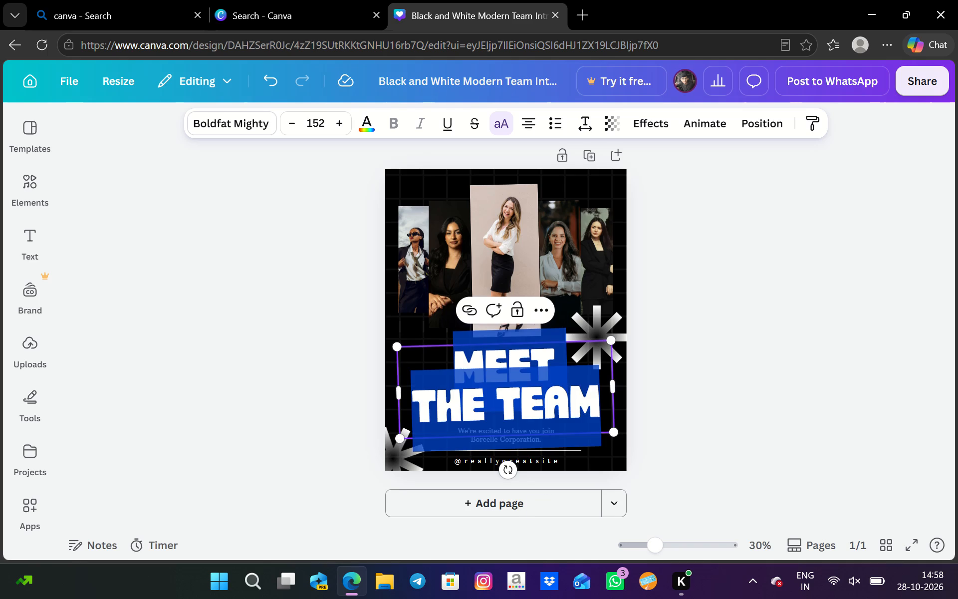
{"action": "double_click", "coordinate": [515, 395]}
{"action": "double_click", "coordinate": [515, 395]}
{"action": "double_click", "coordinate": [515, 395]}
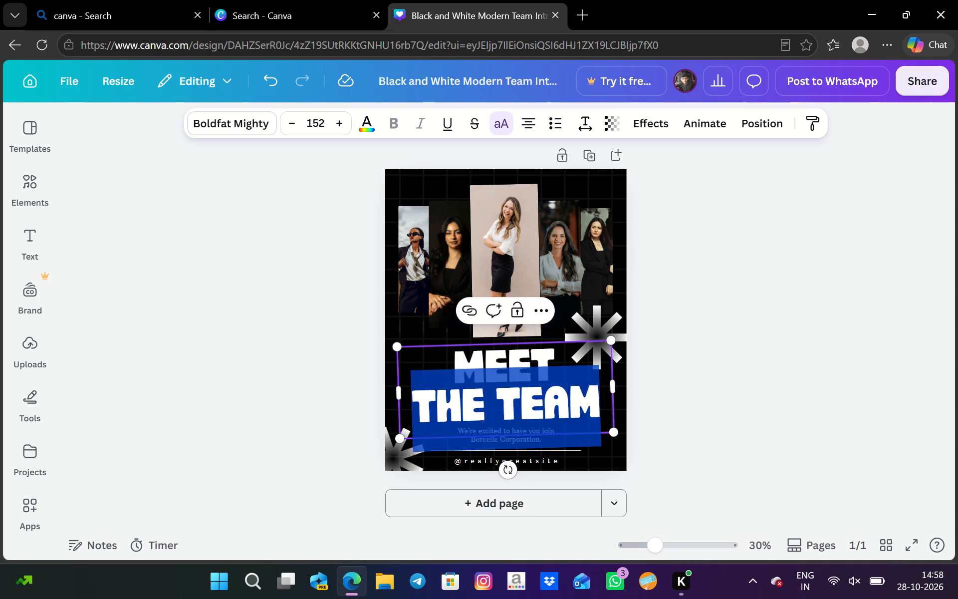
{"action": "double_click", "coordinate": [515, 395]}
{"action": "double_click", "coordinate": [492, 366]}
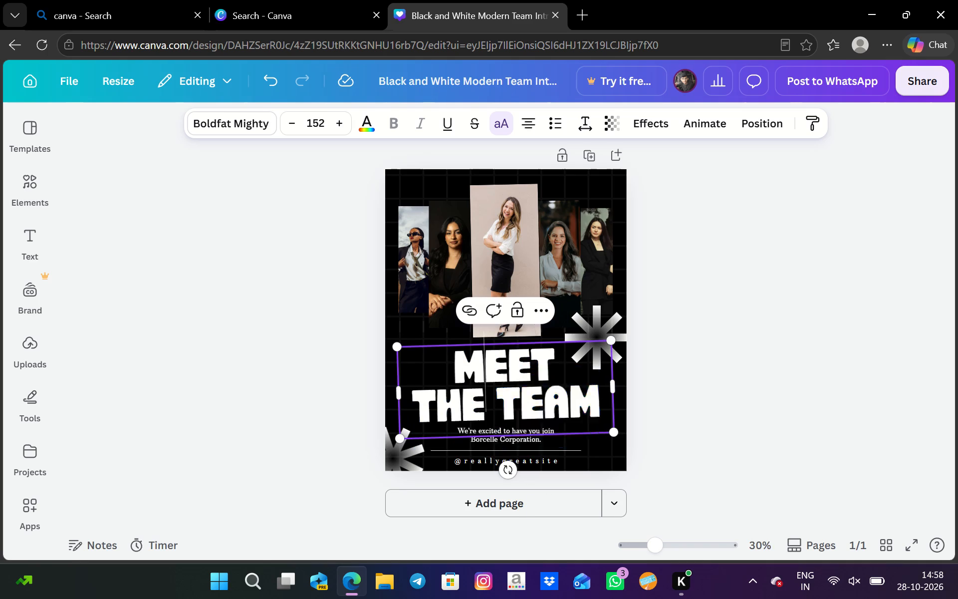
{"action": "double_click", "coordinate": [492, 366]}
{"action": "double_click", "coordinate": [488, 401]}
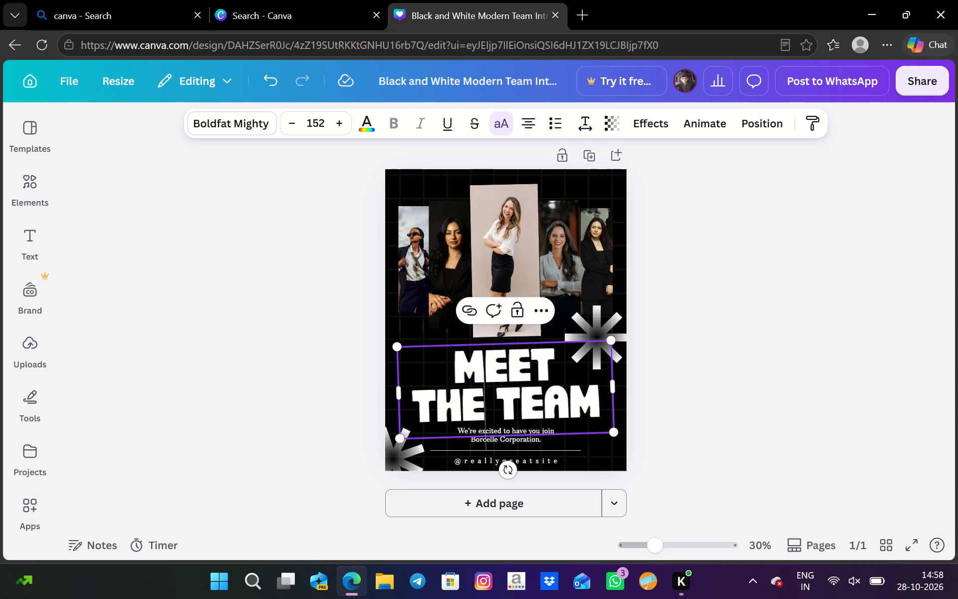
{"action": "double_click", "coordinate": [488, 401]}
{"action": "double_click", "coordinate": [488, 401]}
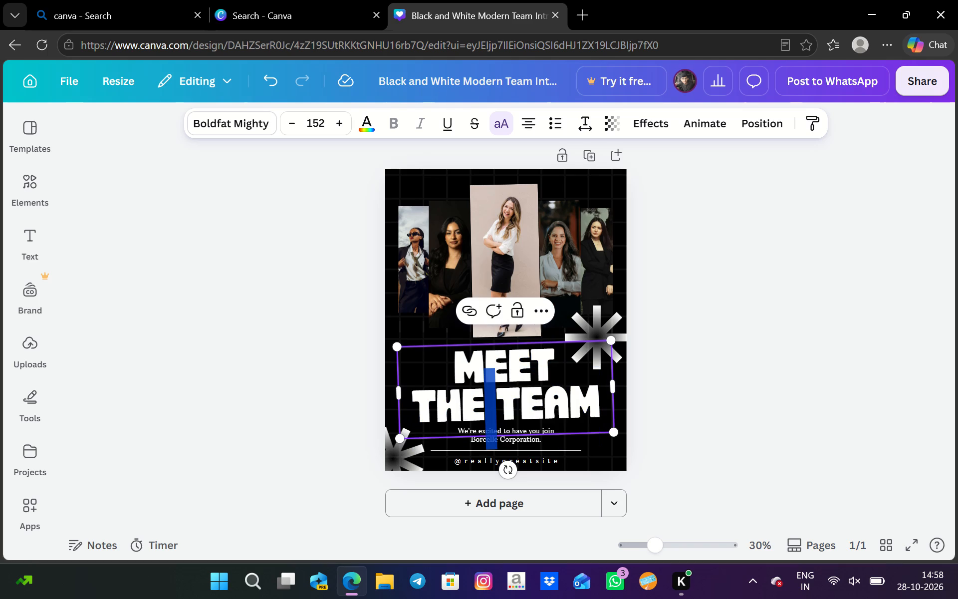
{"action": "left_click", "coordinate": [488, 401]}
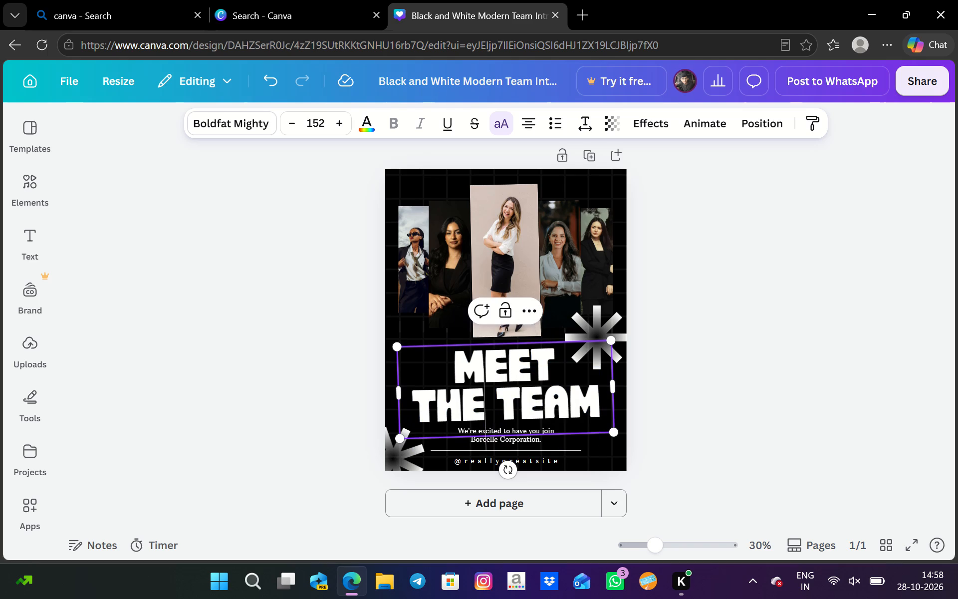
{"action": "double_click", "coordinate": [596, 397]}
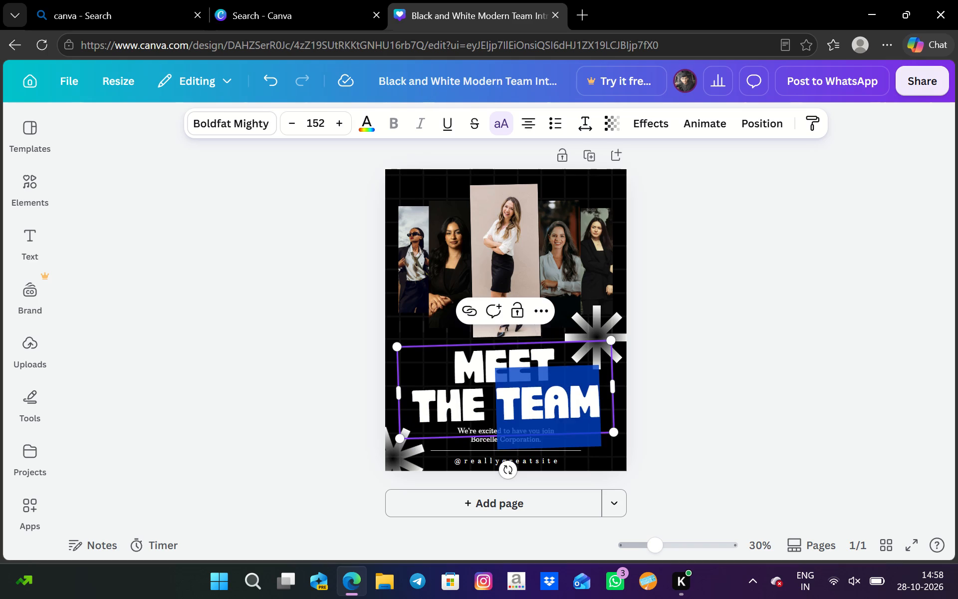
{"action": "double_click", "coordinate": [596, 397]}
{"action": "double_click", "coordinate": [596, 397]}
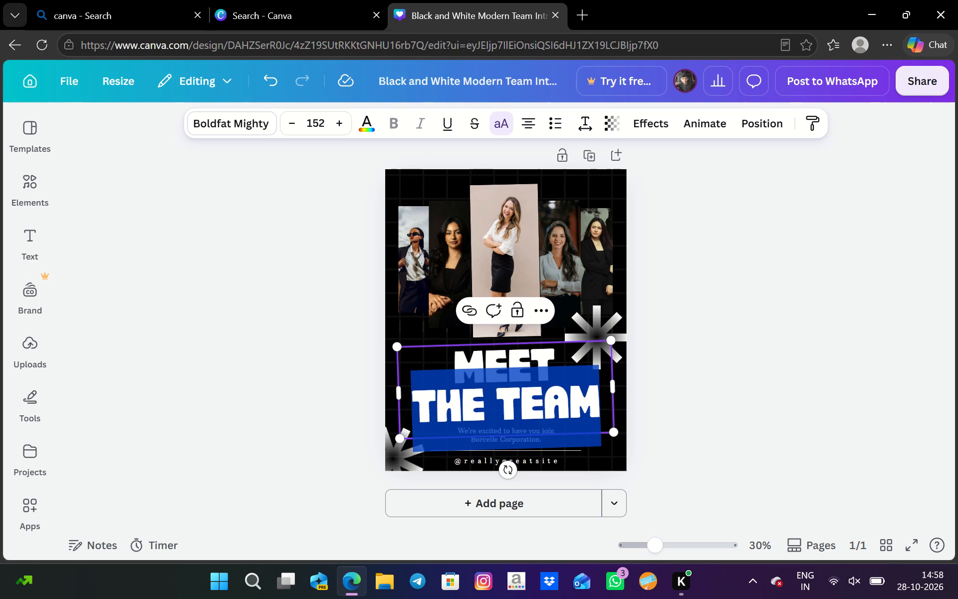
{"action": "key", "text": "BackSpace"}
{"action": "key", "text": "BackSpace"}
{"action": "key", "text": "BackSpace"}
{"action": "key", "text": "BackSpace"}
{"action": "key", "text": "BackSpace"}
{"action": "key", "text": "BackSpace"}
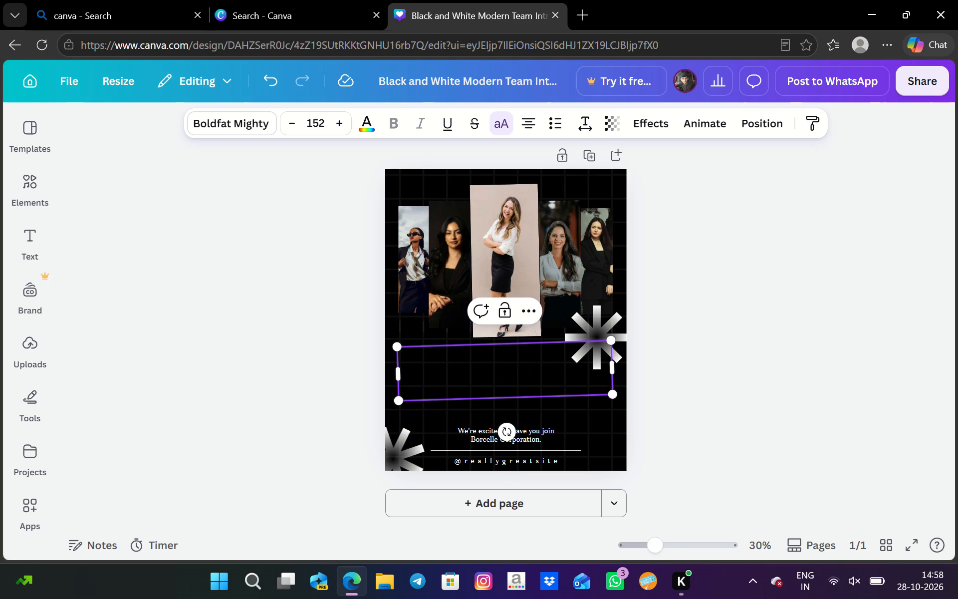
{"action": "key", "text": "BackSpace"}
{"action": "key", "text": "BackSpace"}
{"action": "key", "text": "BackSpace"}
Enter THE GOLDEN GIRL TEAM as the new heading text in the emptied heading box.
{"action": "type", "text": "the"}
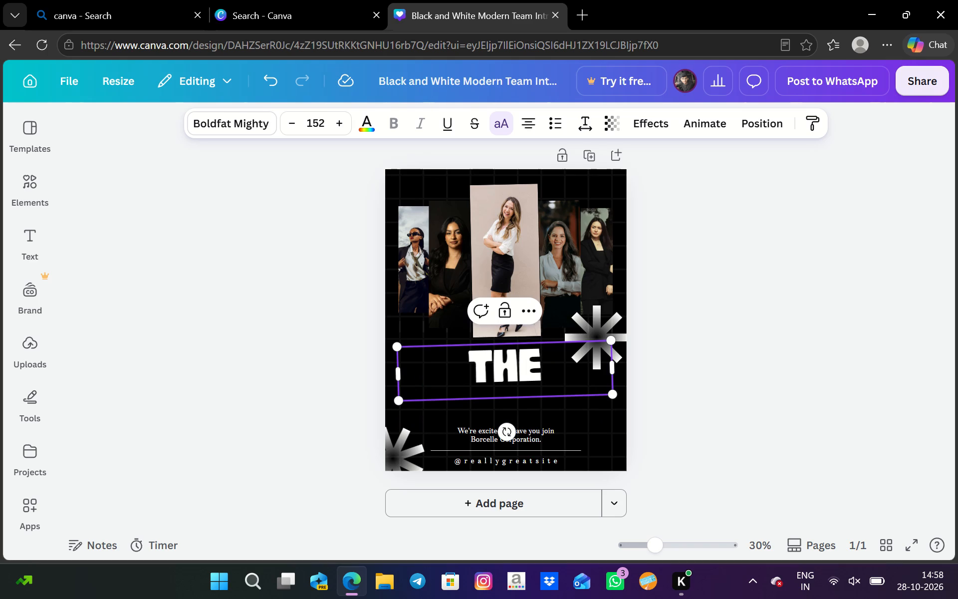
{"action": "key", "text": "space"}
{"action": "key", "text": "g"}
{"action": "type", "text": "olden"}
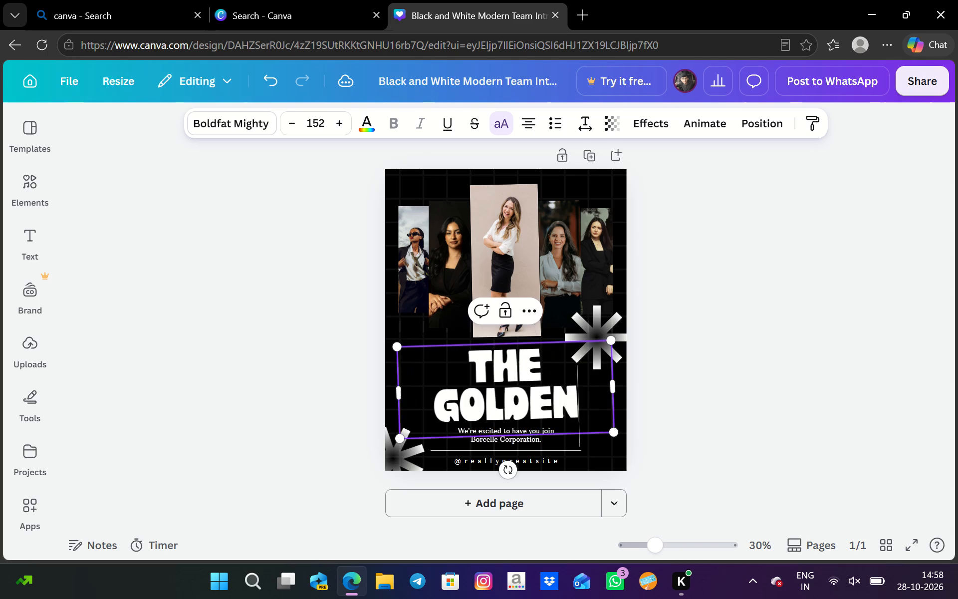
{"action": "key", "text": "space"}
{"action": "type", "text": "gir"}
{"action": "key", "text": "l"}
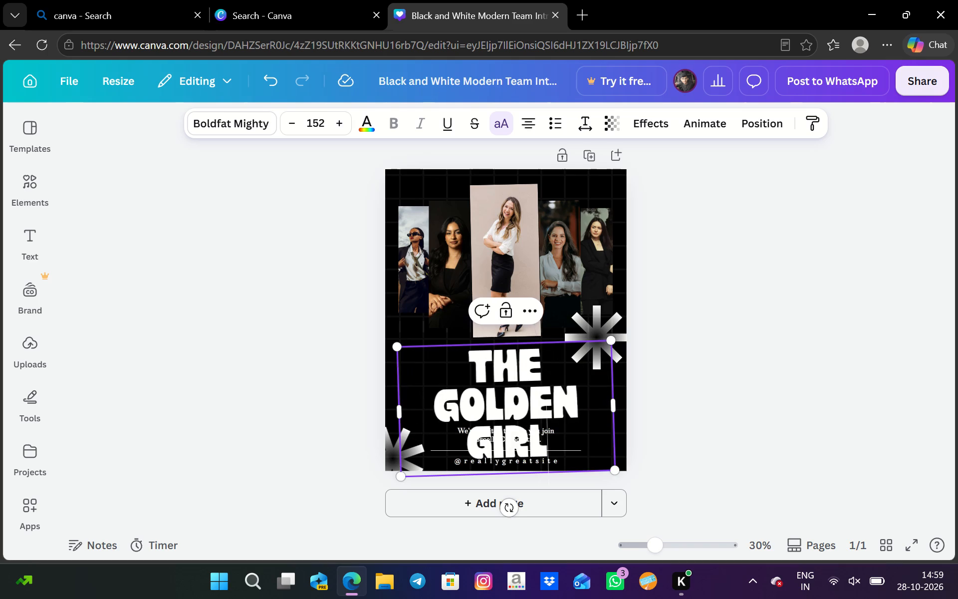
{"action": "key", "text": "space"}
{"action": "key", "text": "space"}
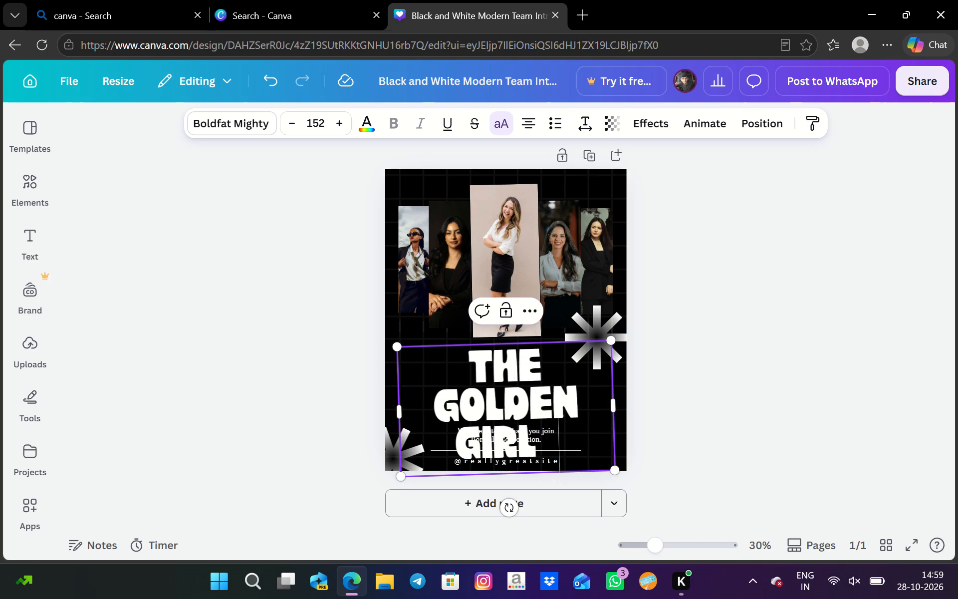
{"action": "key", "text": "BackSpace"}
{"action": "type", "text": "tea"}
{"action": "key", "text": "m"}
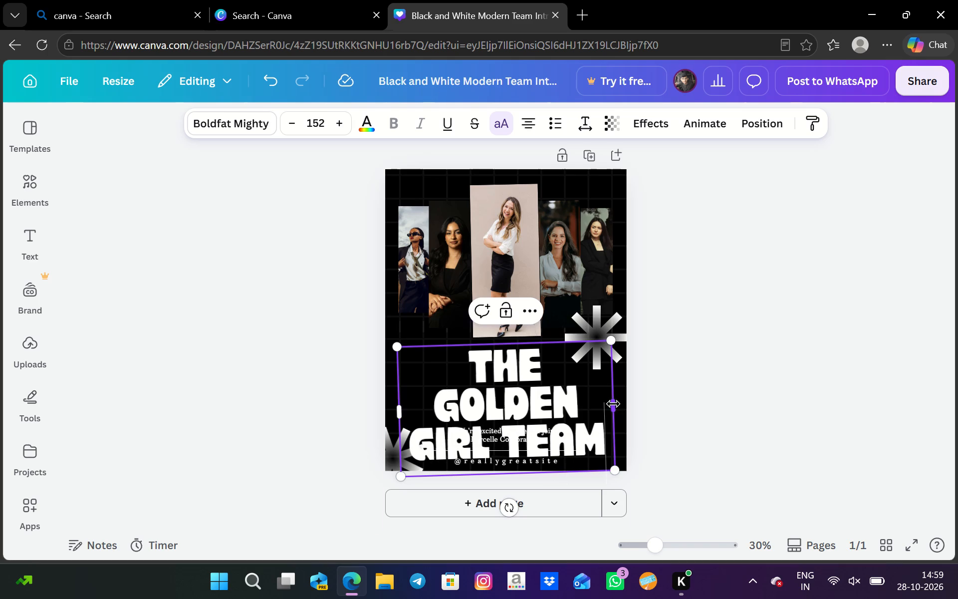
Widen the heading's text box so THE GOLDEN GIRL TEAM wraps onto two lines.
{"action": "left_click_drag", "start_coordinate": [614, 404], "coordinate": [646, 391]}
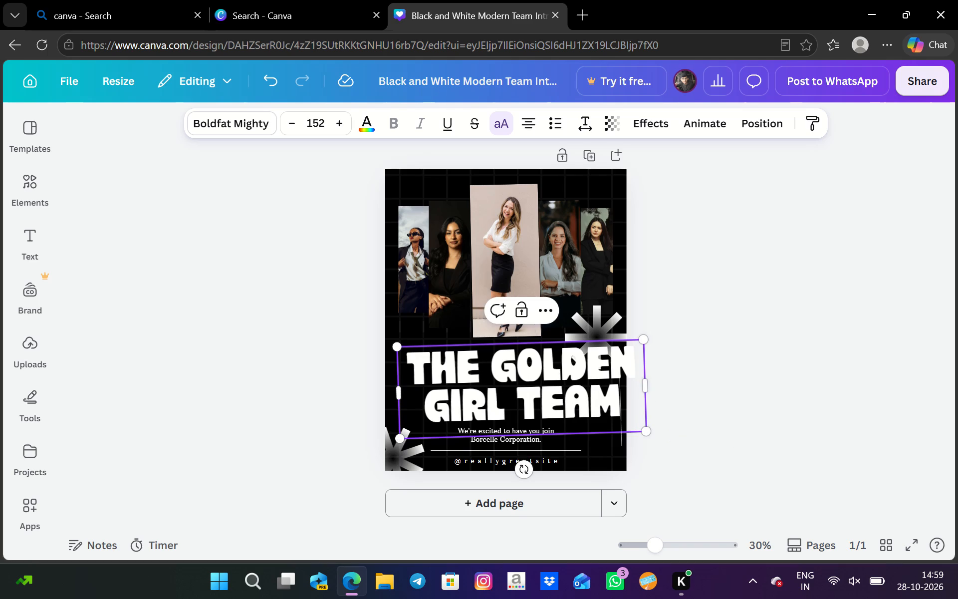
Straighten the tilted heading to level and shift it left so both lines fit within the poster.
{"action": "left_click_drag", "start_coordinate": [525, 408], "coordinate": [522, 416]}
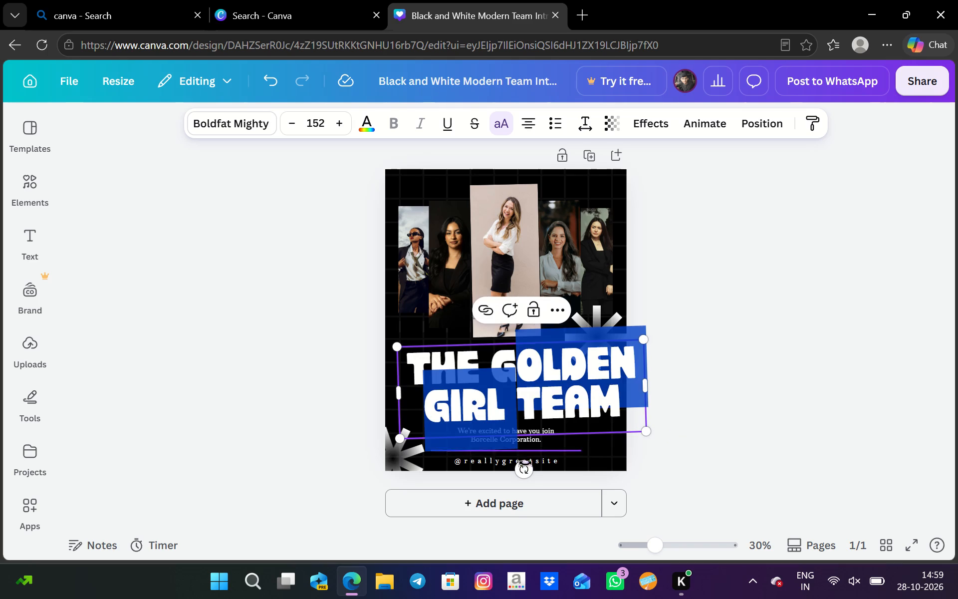
{"action": "left_click", "coordinate": [528, 474]}
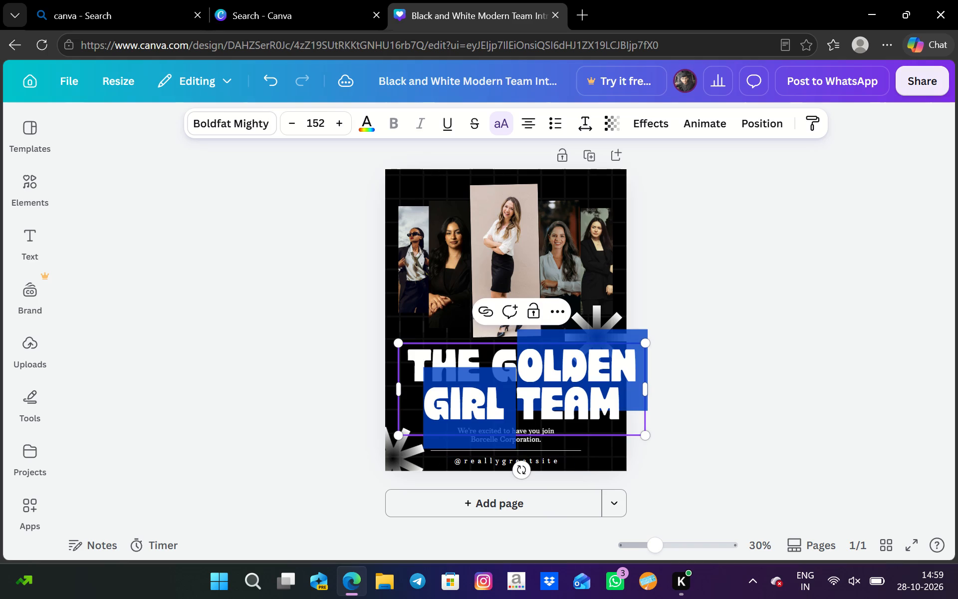
{"action": "left_click_drag", "start_coordinate": [521, 438], "coordinate": [501, 439]}
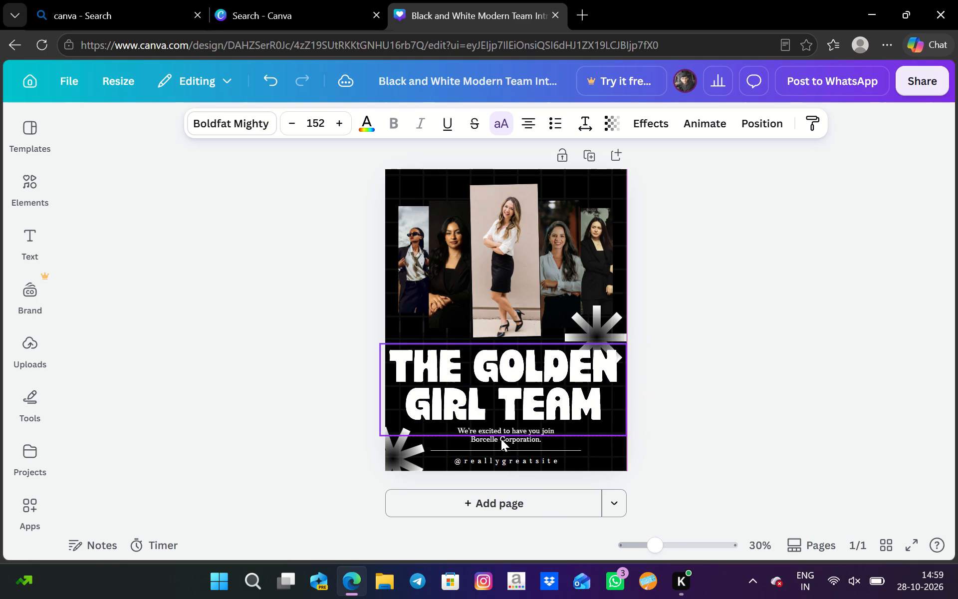
{"action": "left_click_drag", "start_coordinate": [501, 439], "coordinate": [501, 438]}
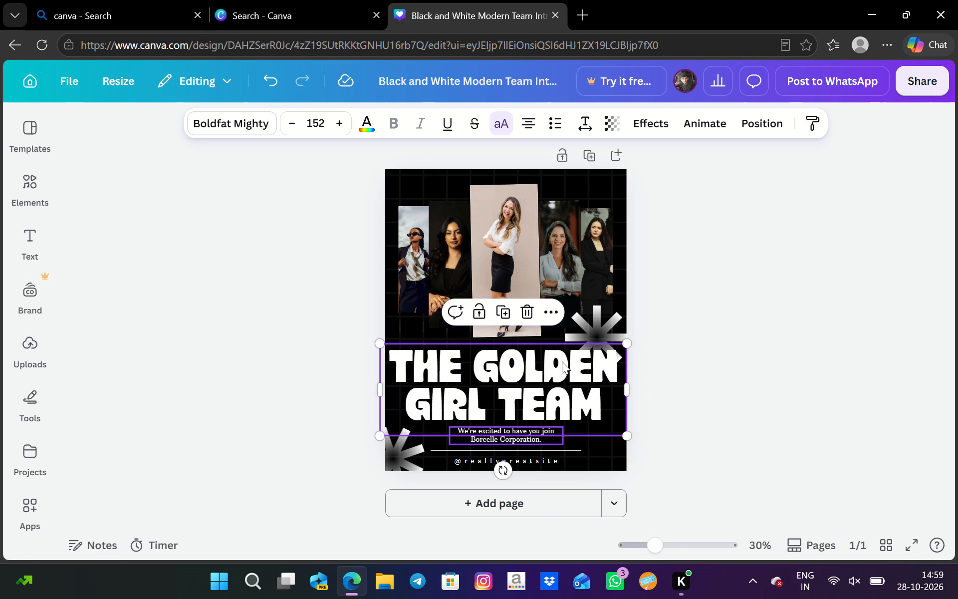
Shift the starburst above the heading slightly to the right and rotate it about 27° clockwise.
{"action": "left_click", "coordinate": [597, 322]}
{"action": "left_click_drag", "start_coordinate": [597, 322], "coordinate": [606, 320]}
{"action": "left_click_drag", "start_coordinate": [602, 403], "coordinate": [568, 404]}
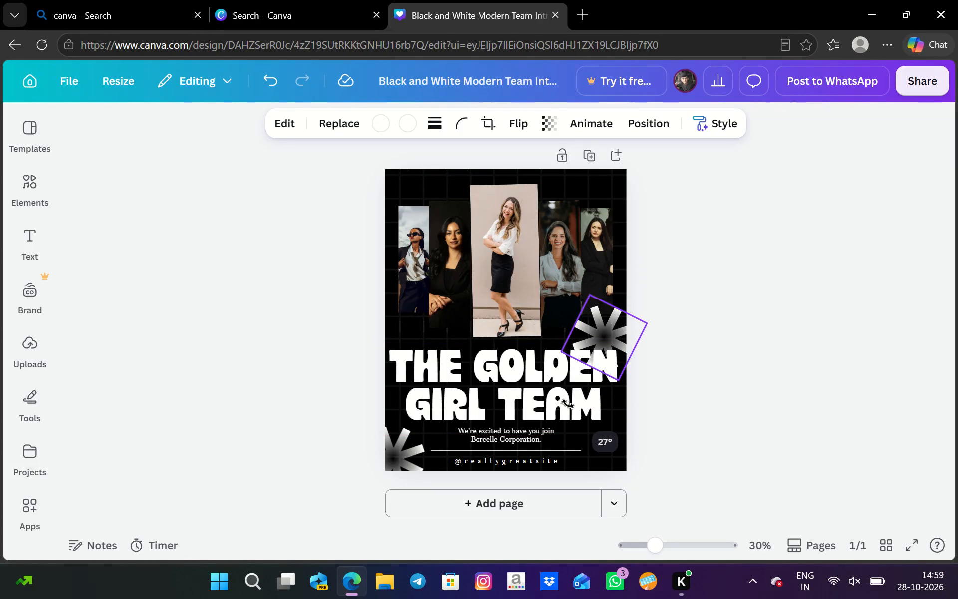
{"action": "left_click_drag", "start_coordinate": [568, 404], "coordinate": [567, 404]}
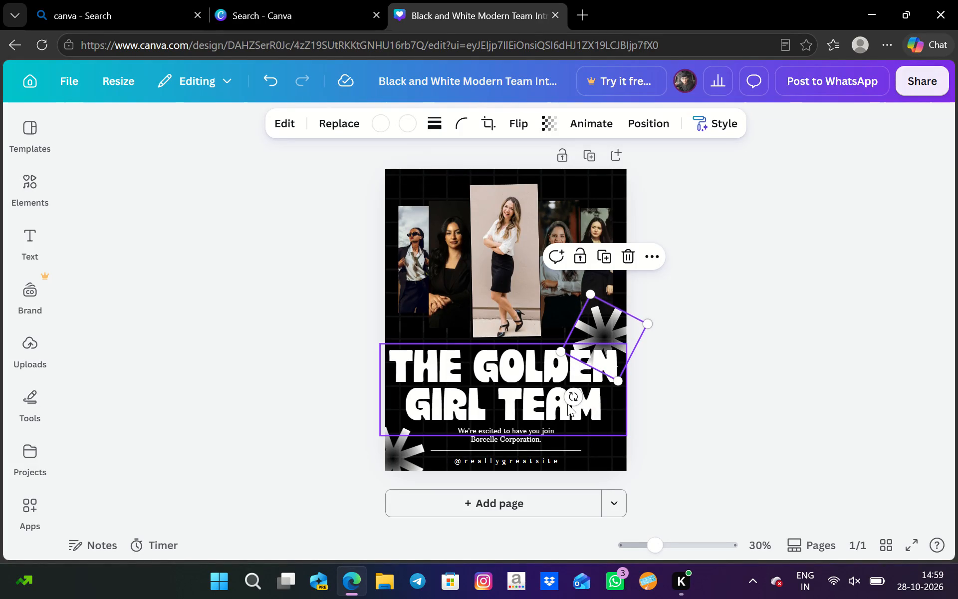
Clear the welcome sentence about joining Borcelle Corporation beneath the heading, keeping its text box.
{"action": "double_click", "coordinate": [522, 426]}
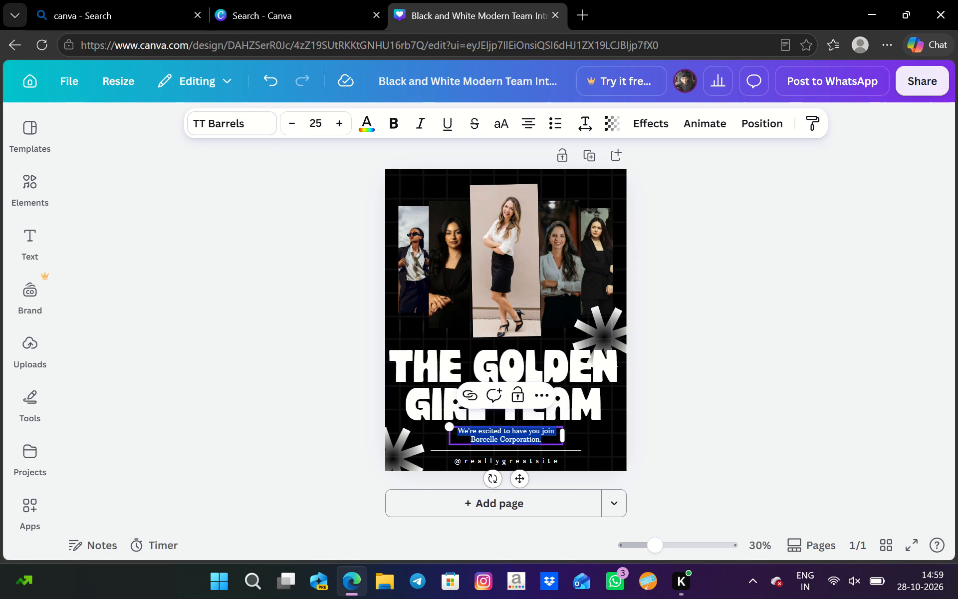
{"action": "key", "text": "BackSpace"}
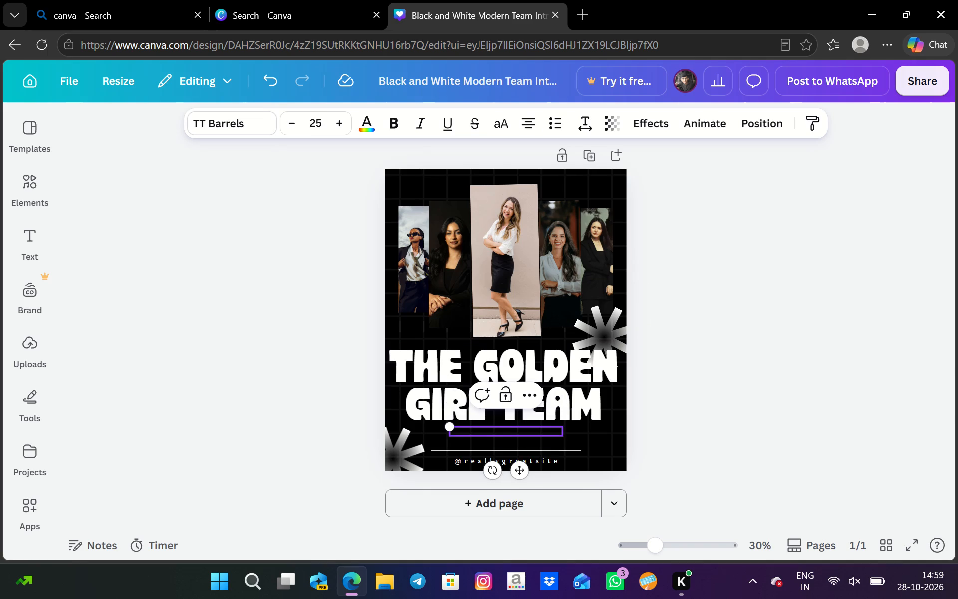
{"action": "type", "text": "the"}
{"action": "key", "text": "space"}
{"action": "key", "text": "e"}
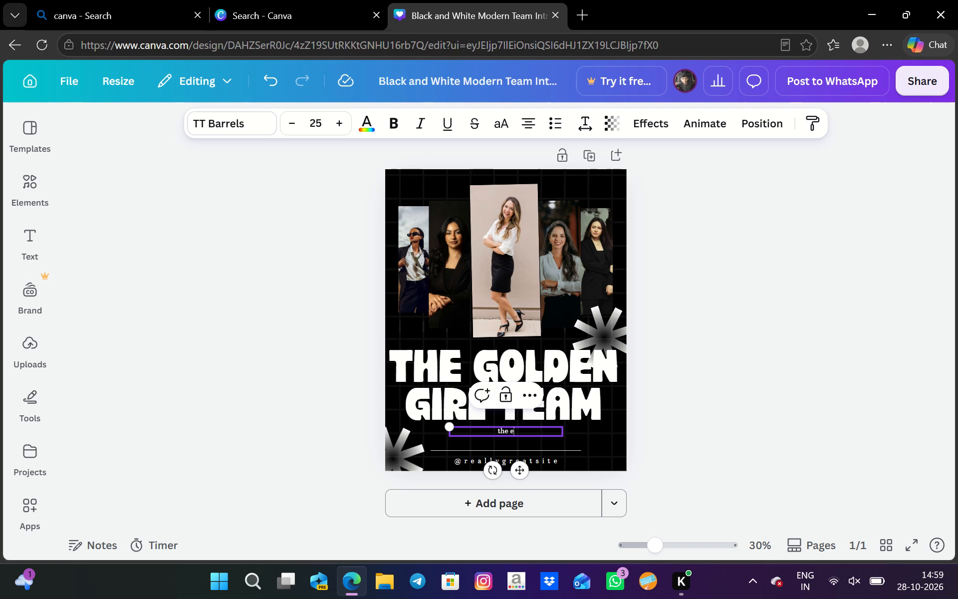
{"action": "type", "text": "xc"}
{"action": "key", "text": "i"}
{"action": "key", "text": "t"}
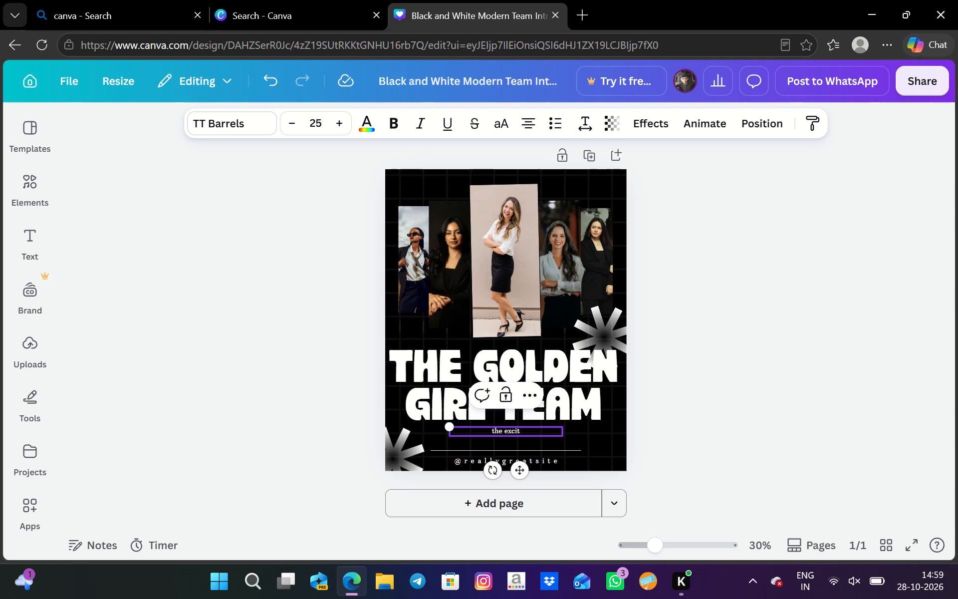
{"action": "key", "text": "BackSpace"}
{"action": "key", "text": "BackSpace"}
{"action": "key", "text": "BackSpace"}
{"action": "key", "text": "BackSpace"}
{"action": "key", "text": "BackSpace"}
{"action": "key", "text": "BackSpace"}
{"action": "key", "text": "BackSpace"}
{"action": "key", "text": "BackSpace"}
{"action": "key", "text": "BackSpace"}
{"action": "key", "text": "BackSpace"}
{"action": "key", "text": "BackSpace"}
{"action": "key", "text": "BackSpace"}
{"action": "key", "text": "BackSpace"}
Enter "the golden girl team reprsent the project" as the tagline beneath the heading.
{"action": "type", "text": "the"}
{"action": "key", "text": "space"}
{"action": "type", "text": "golden"}
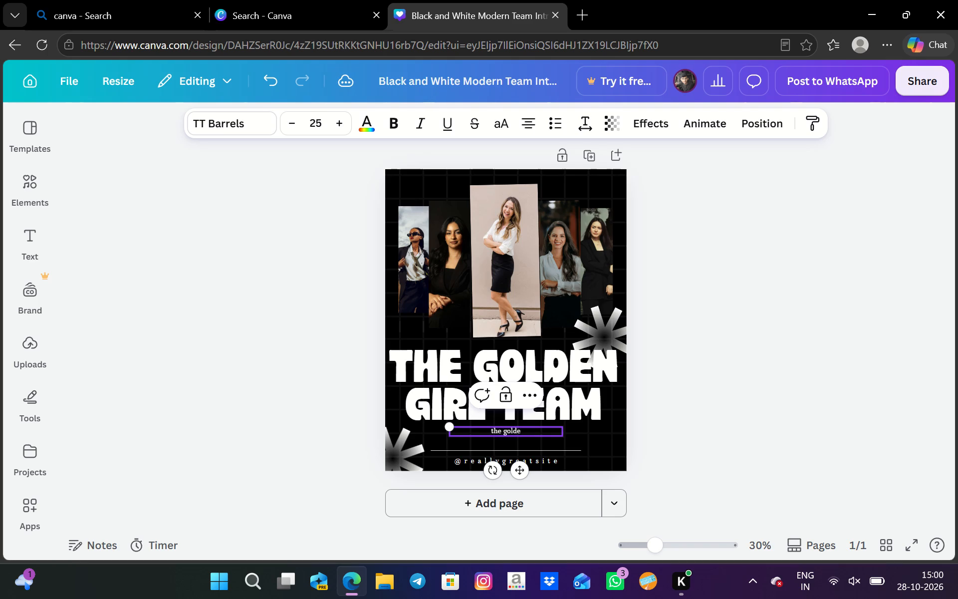
{"action": "key", "text": "space"}
{"action": "type", "text": "girl"}
{"action": "key", "text": "space"}
{"action": "type", "text": "team re"}
{"action": "key", "text": "p"}
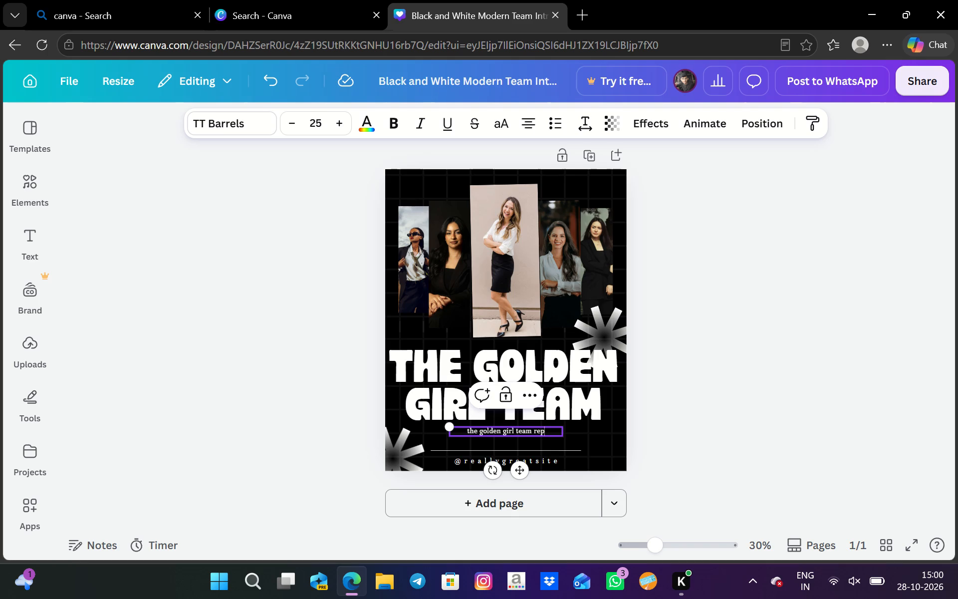
{"action": "type", "text": "rse"}
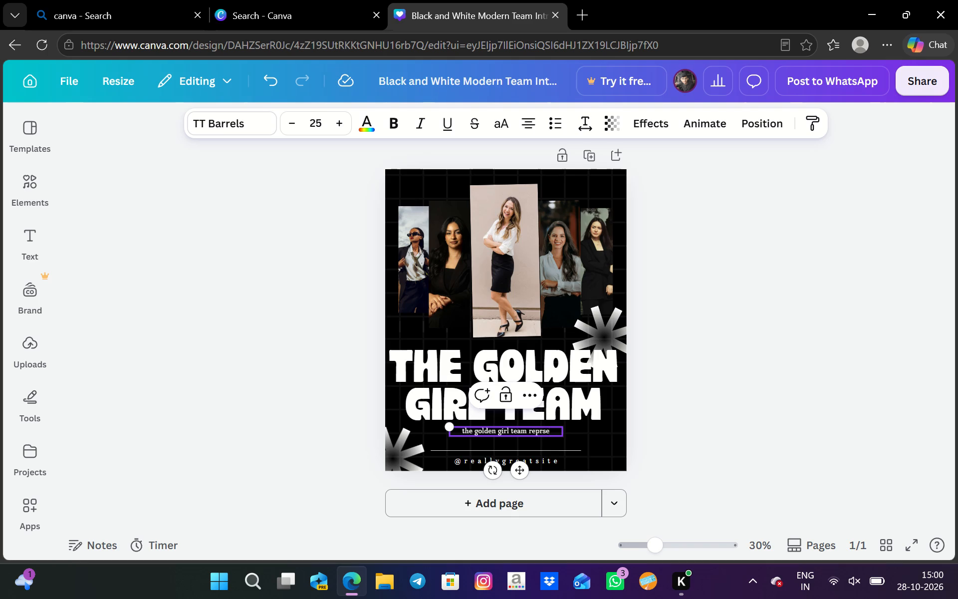
{"action": "type", "text": "nt"}
{"action": "key", "text": "space"}
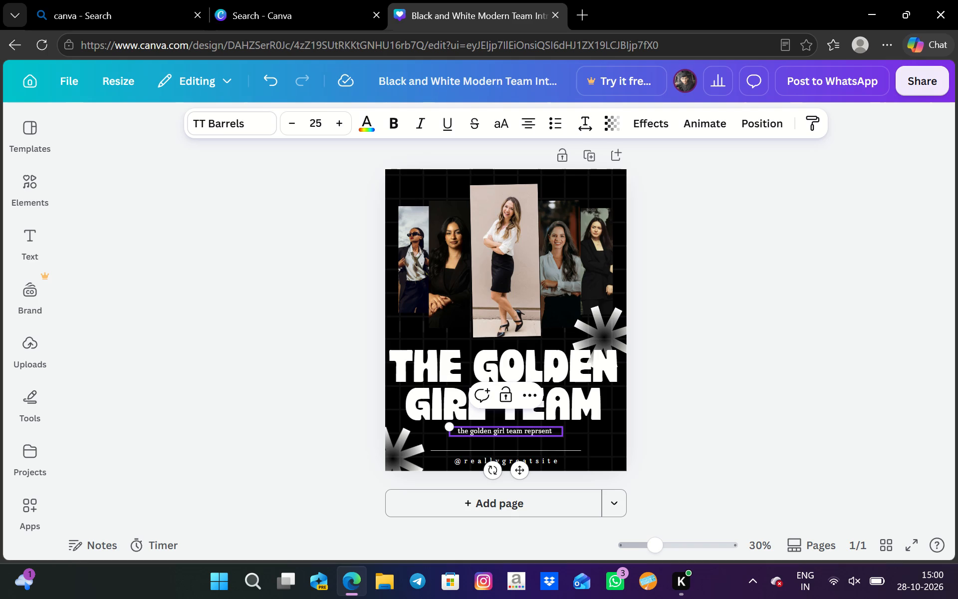
{"action": "type", "text": "the"}
{"action": "key", "text": "space"}
{"action": "type", "text": "project"}
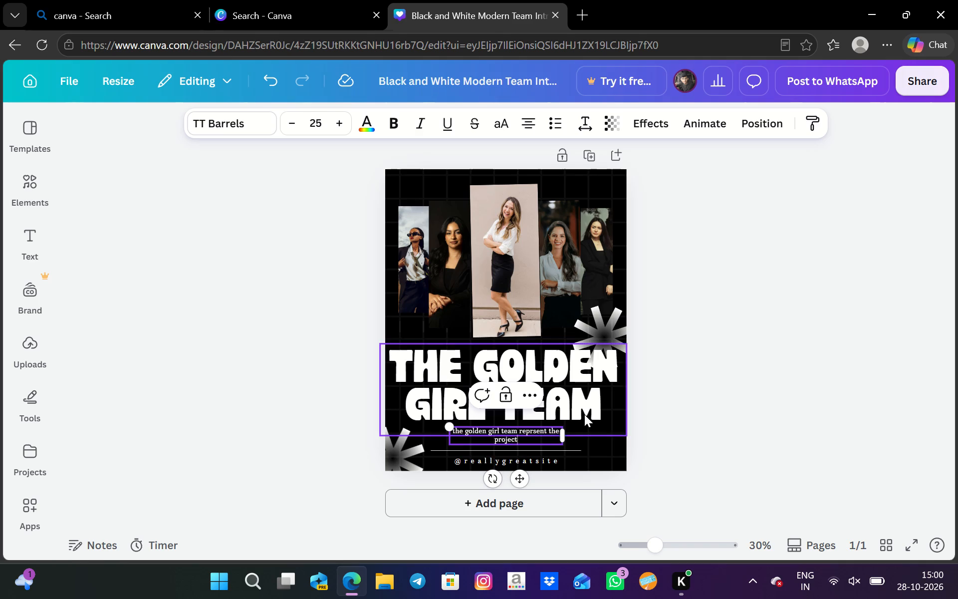
Widen the tagline's text box so its text fits on a single line.
{"action": "left_click_drag", "start_coordinate": [565, 435], "coordinate": [593, 441]}
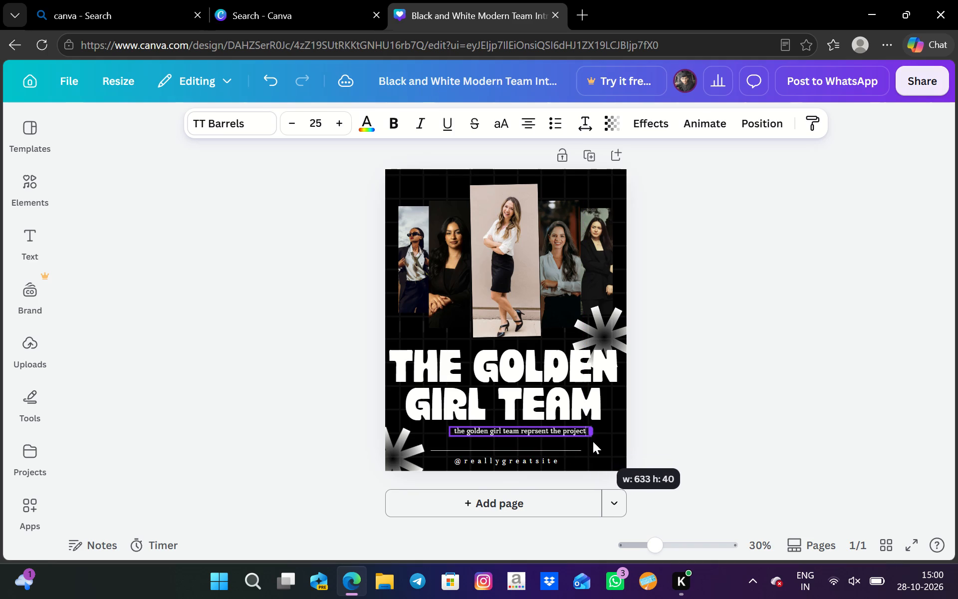
{"action": "left_click_drag", "start_coordinate": [593, 441], "coordinate": [605, 429]}
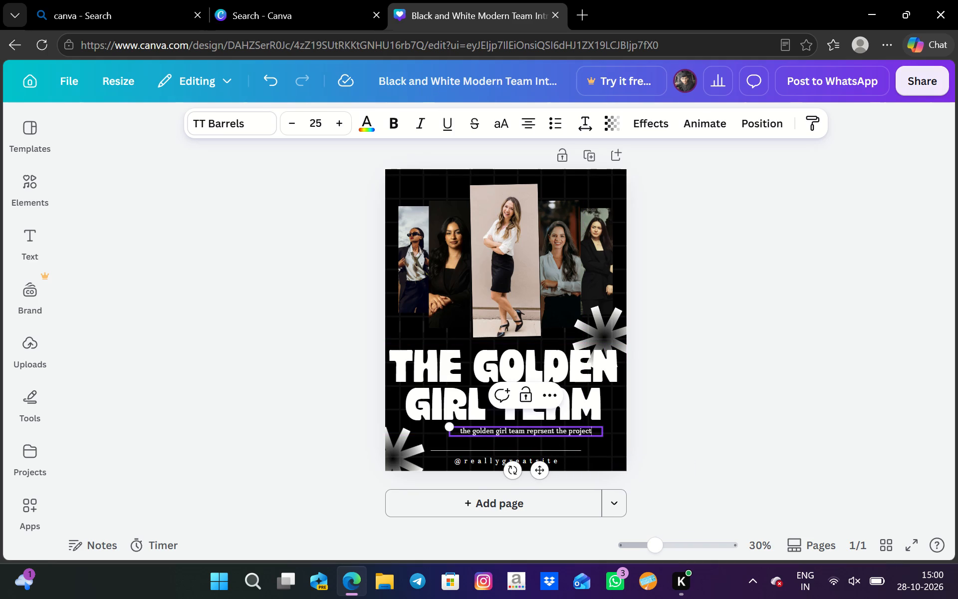
Move the tagline slightly down and to the left, between the heading and the divider line.
{"action": "left_click_drag", "start_coordinate": [546, 437], "coordinate": [536, 442]}
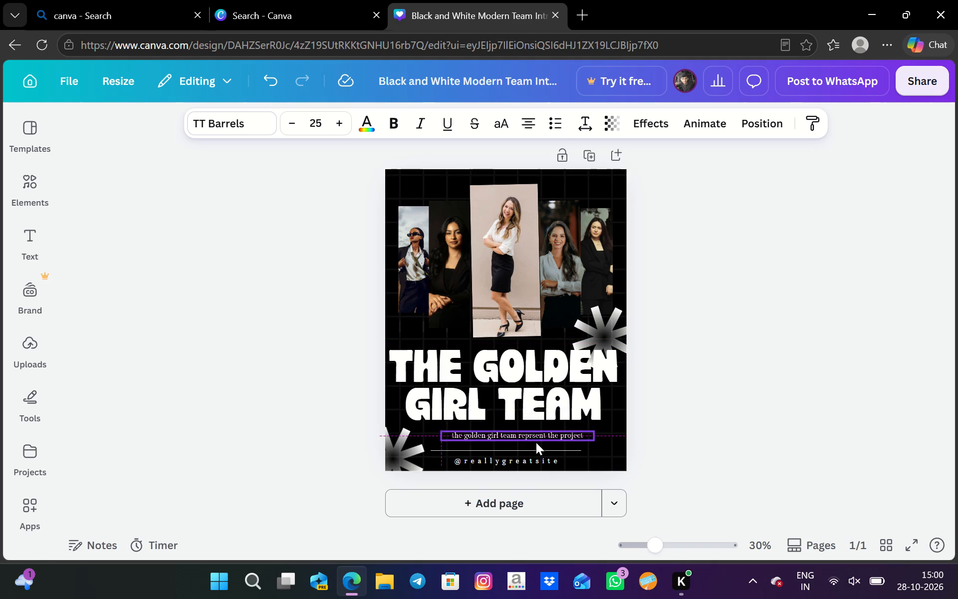
{"action": "left_click_drag", "start_coordinate": [536, 442], "coordinate": [531, 441]}
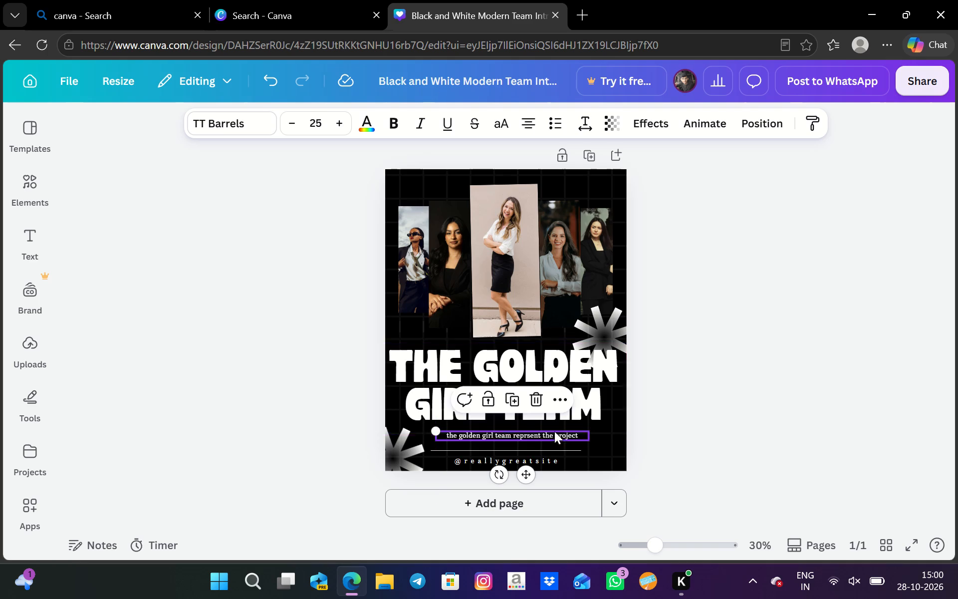
{"action": "left_click", "coordinate": [679, 393]}
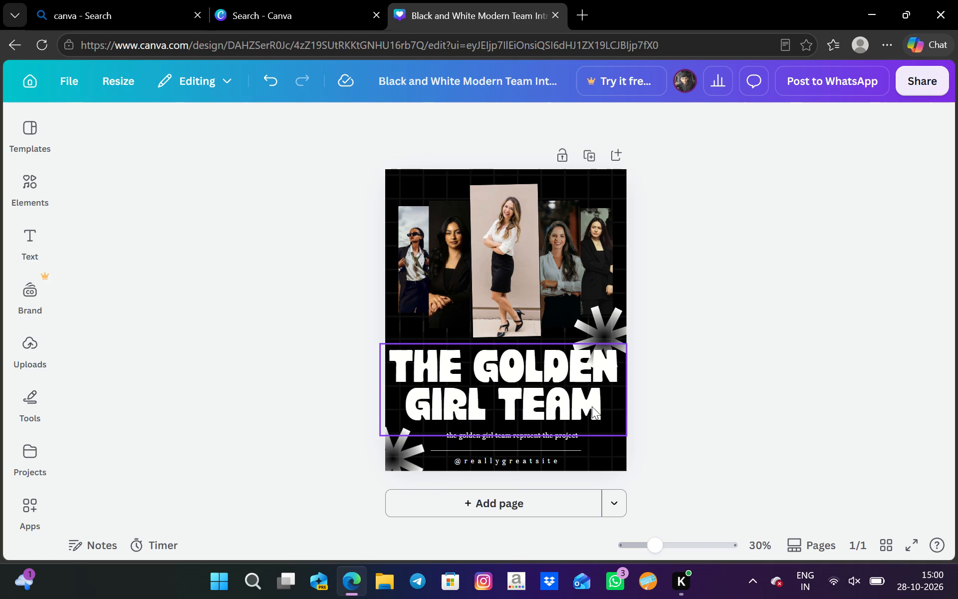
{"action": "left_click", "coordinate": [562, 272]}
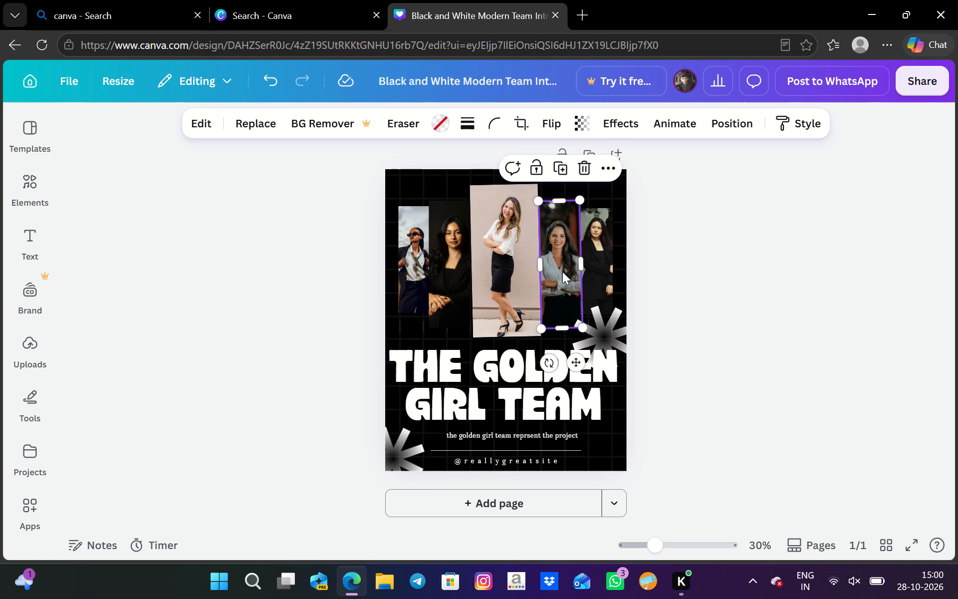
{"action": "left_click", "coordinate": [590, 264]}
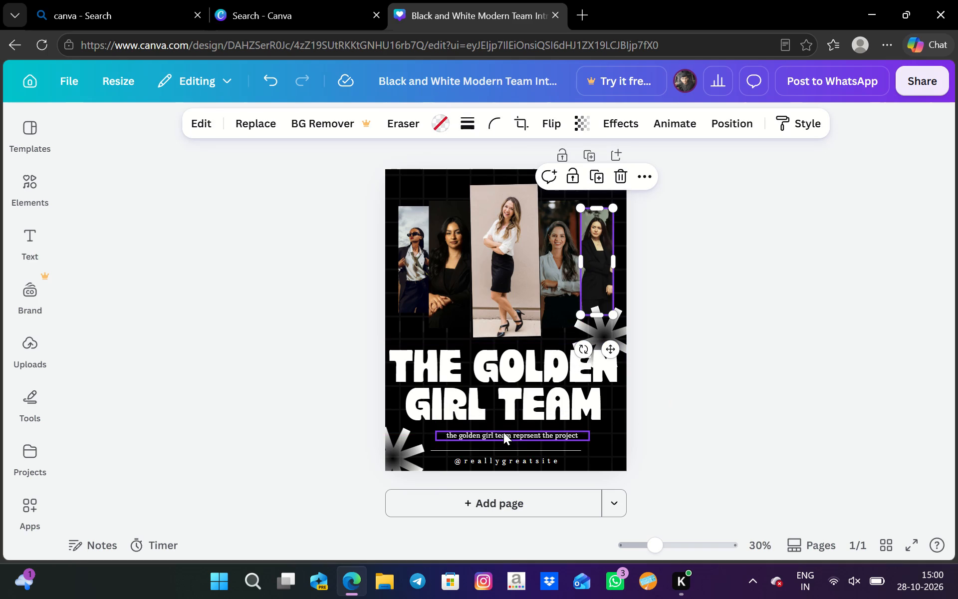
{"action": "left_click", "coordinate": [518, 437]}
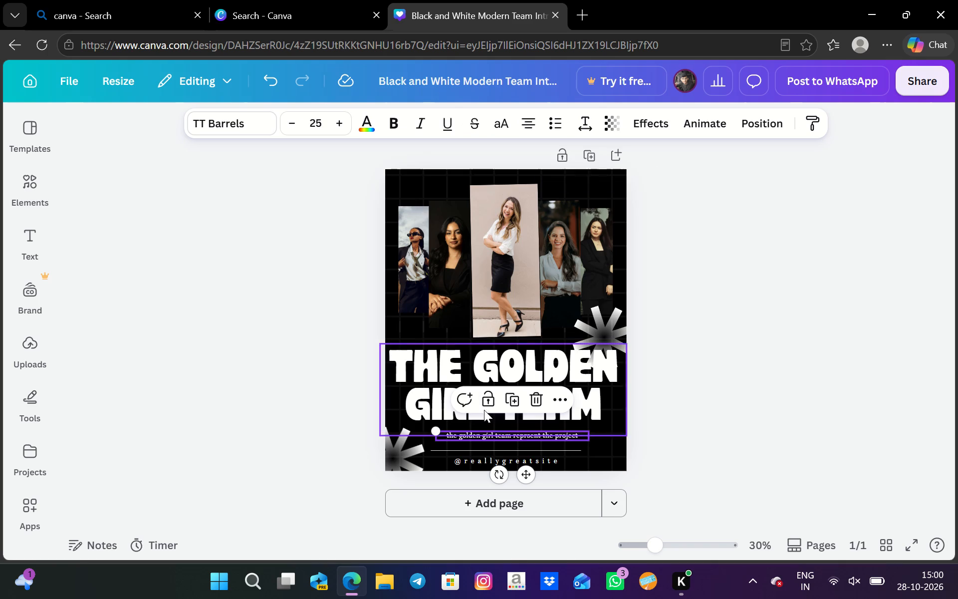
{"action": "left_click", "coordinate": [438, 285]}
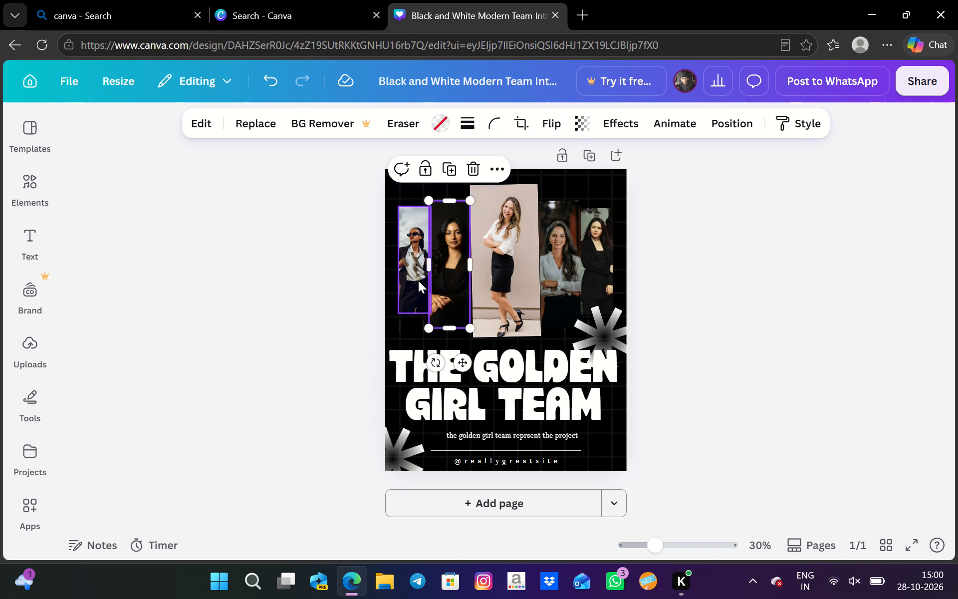
{"action": "left_click", "coordinate": [418, 281]}
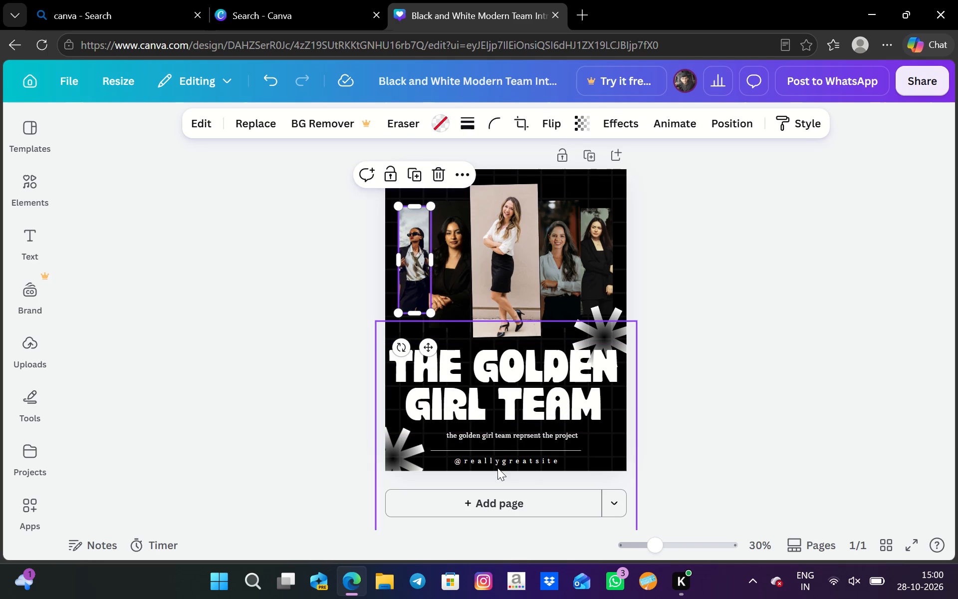
{"action": "left_click", "coordinate": [503, 459]}
{"action": "double_click", "coordinate": [503, 459]}
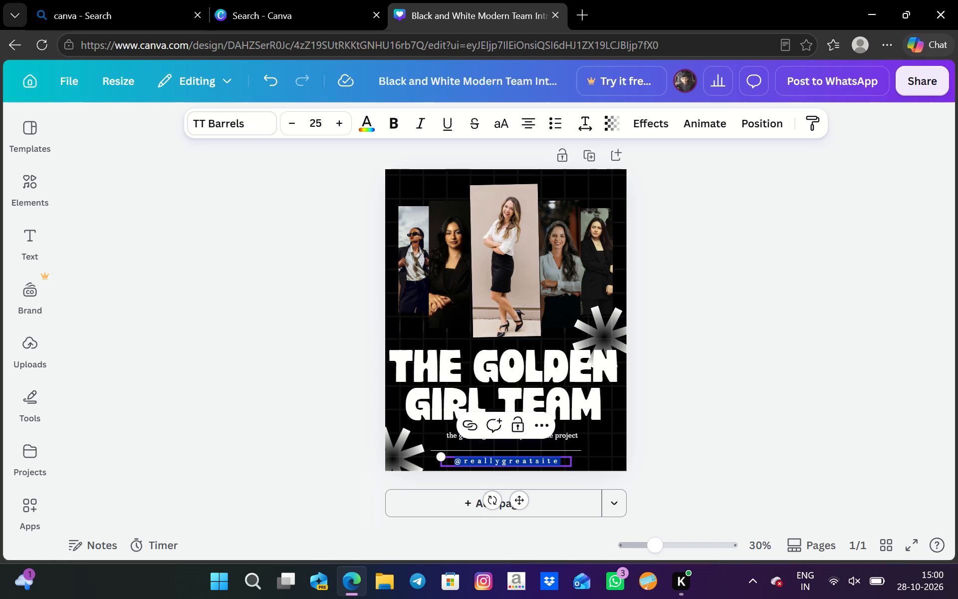
{"action": "key", "text": "BackSpace"}
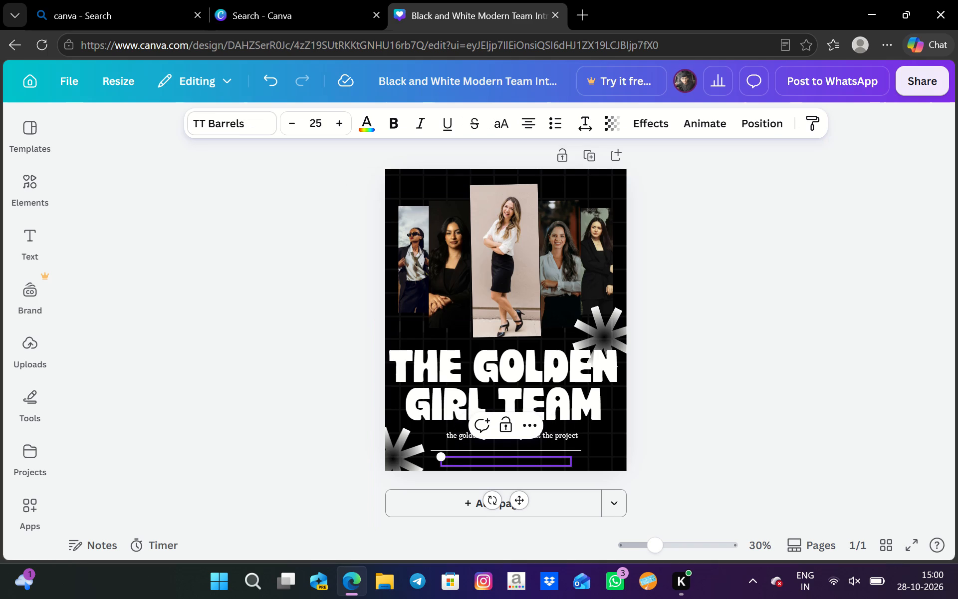
{"action": "key", "text": "shift+at"}
{"action": "key", "text": "t"}
{"action": "type", "text": "he"}
{"action": "key", "text": "space"}
{"action": "type", "text": "golden"}
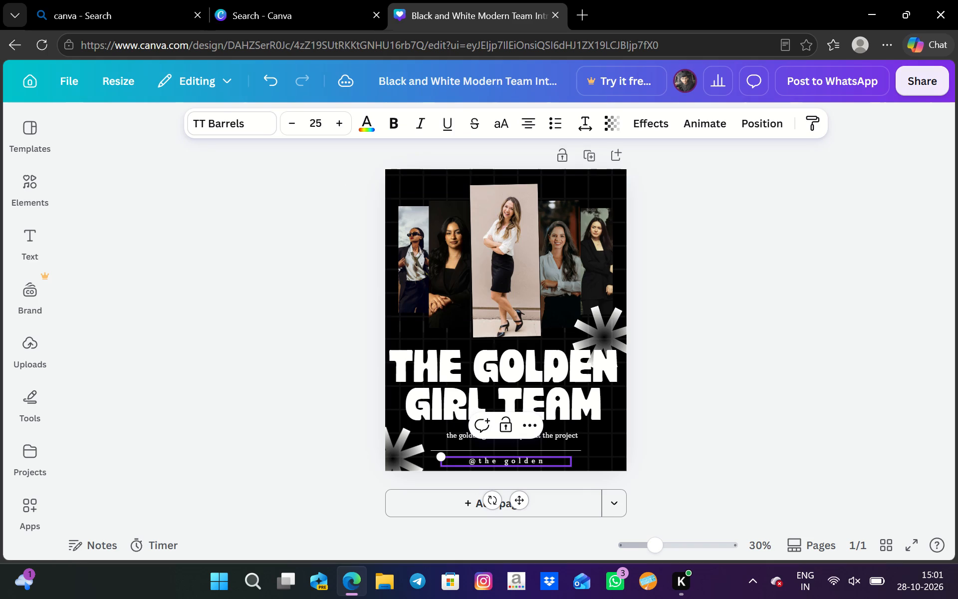
{"action": "key", "text": "space"}
{"action": "type", "text": "gi"}
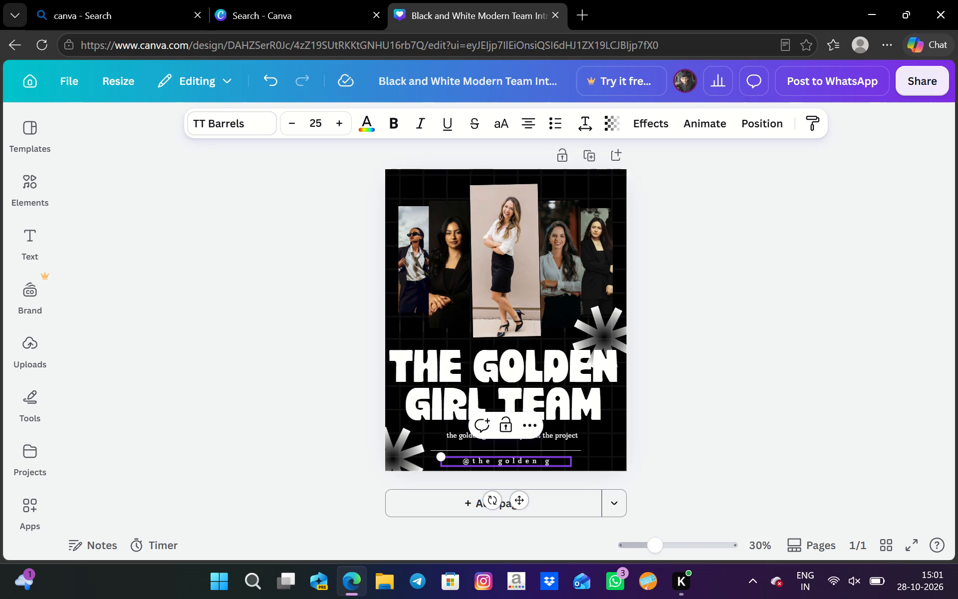
{"action": "type", "text": "rl"}
{"action": "key", "text": "BackSpace"}
{"action": "key", "text": "BackSpace"}
{"action": "key", "text": "BackSpace"}
{"action": "key", "text": "BackSpace"}
{"action": "key", "text": "BackSpace"}
{"action": "key", "text": "BackSpace"}
{"action": "key", "text": "BackSpace"}
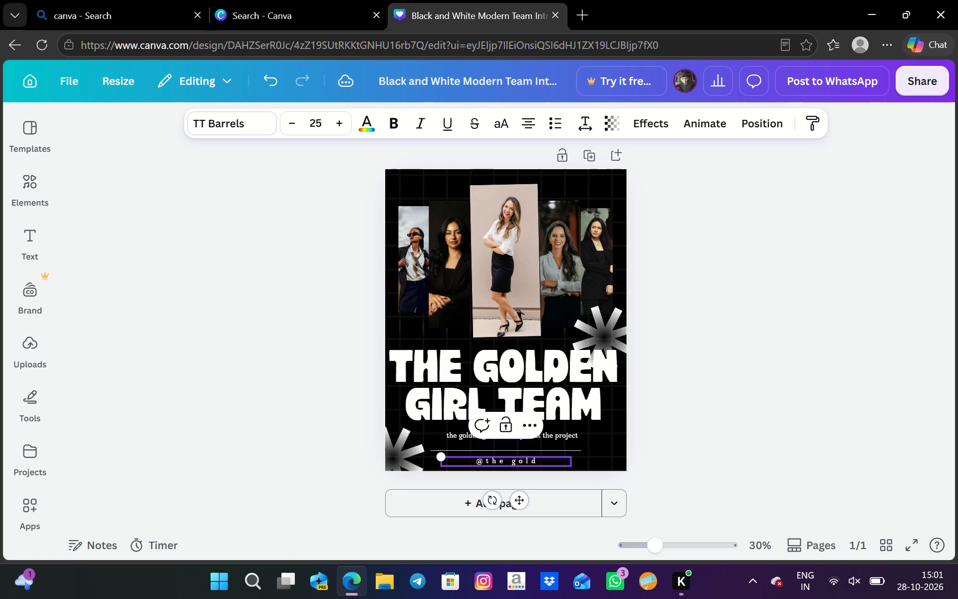
{"action": "key", "text": "BackSpace"}
{"action": "key", "text": "BackSpace"}
{"action": "key", "text": "BackSpace"}
{"action": "key", "text": "BackSpace"}
{"action": "key", "text": "BackSpace"}
{"action": "key", "text": "BackSpace"}
{"action": "type", "text": "eg"}
{"action": "type", "text": "olden"}
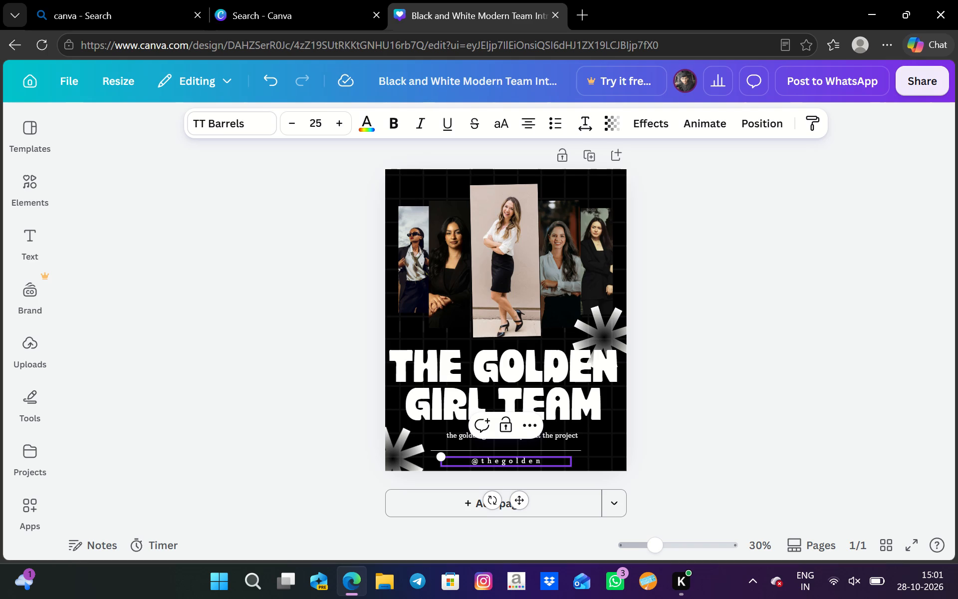
{"action": "type", "text": "girl"}
{"action": "left_click_drag", "start_coordinate": [542, 455], "coordinate": [535, 451]}
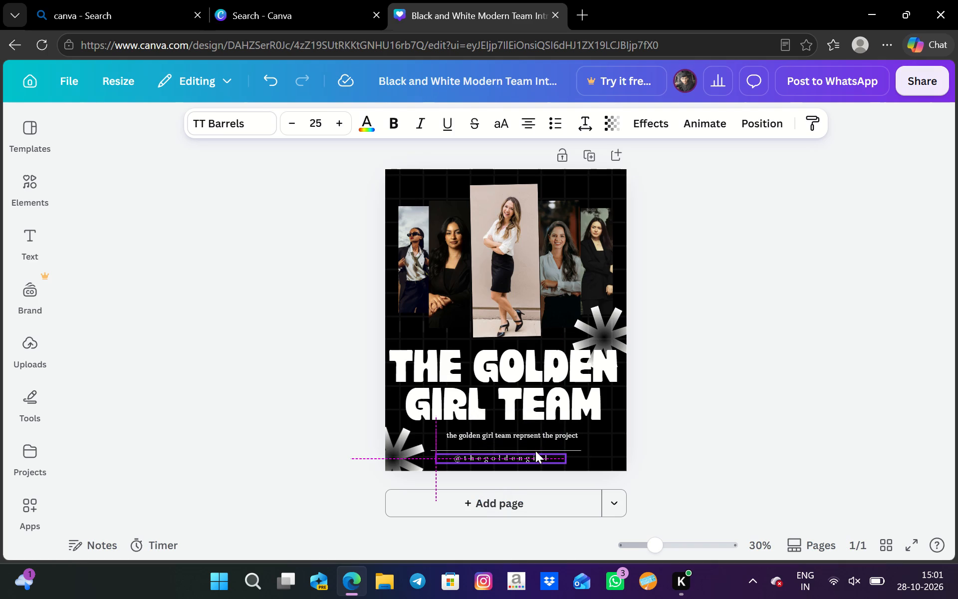
{"action": "left_click_drag", "start_coordinate": [535, 451], "coordinate": [536, 451]}
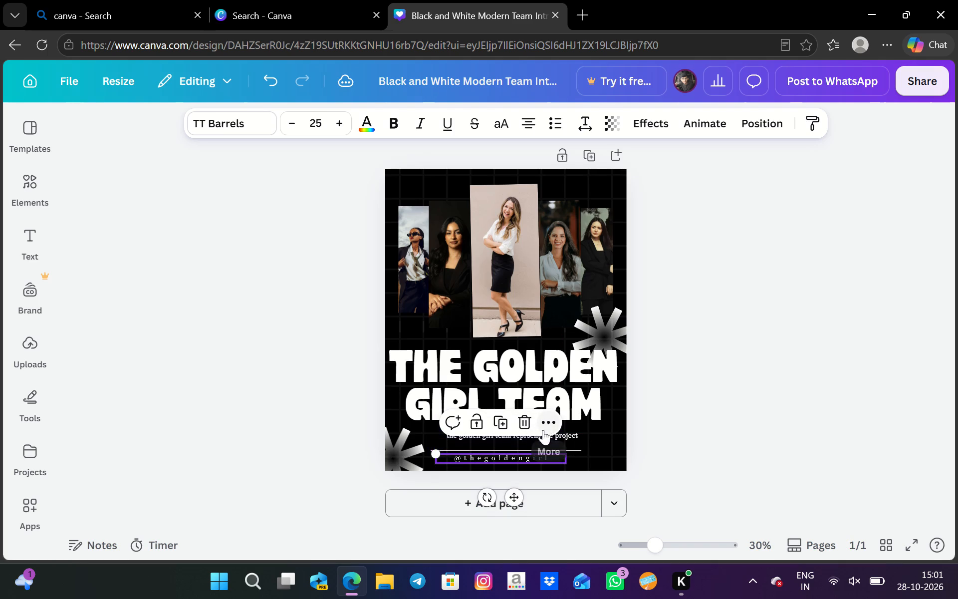
{"action": "left_click", "coordinate": [567, 436]}
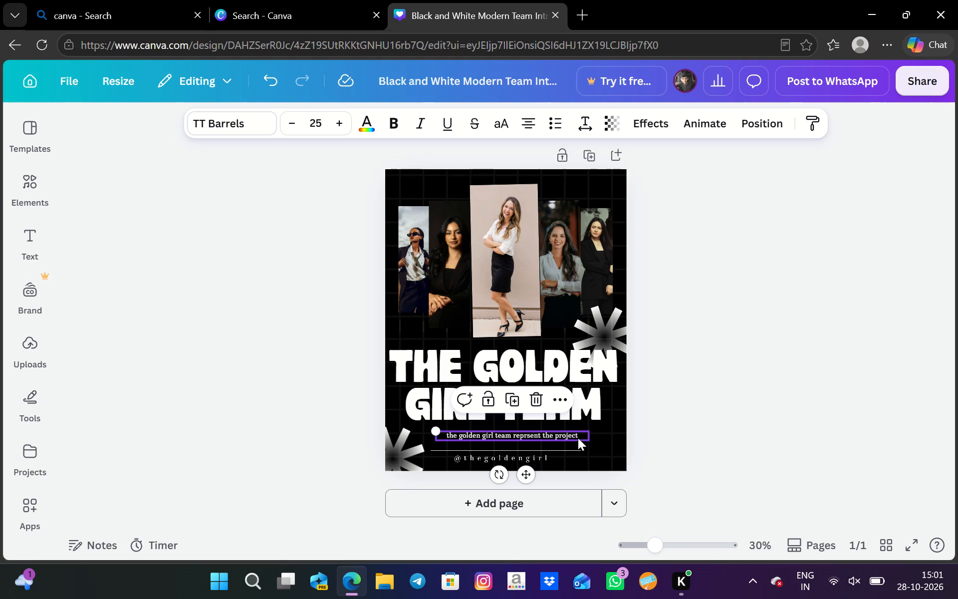
{"action": "left_click_drag", "start_coordinate": [535, 457], "coordinate": [541, 451]}
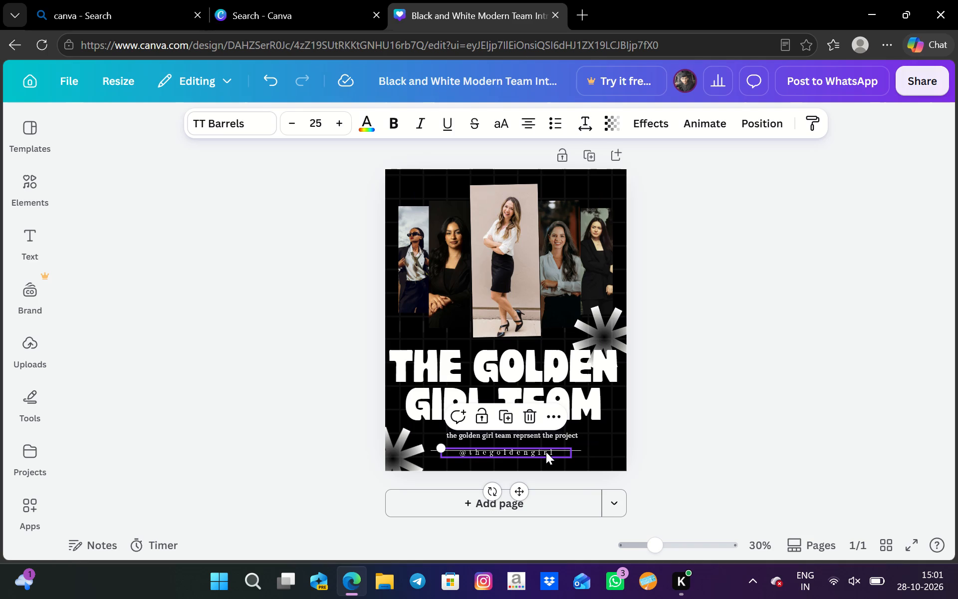
{"action": "left_click", "coordinate": [519, 453]}
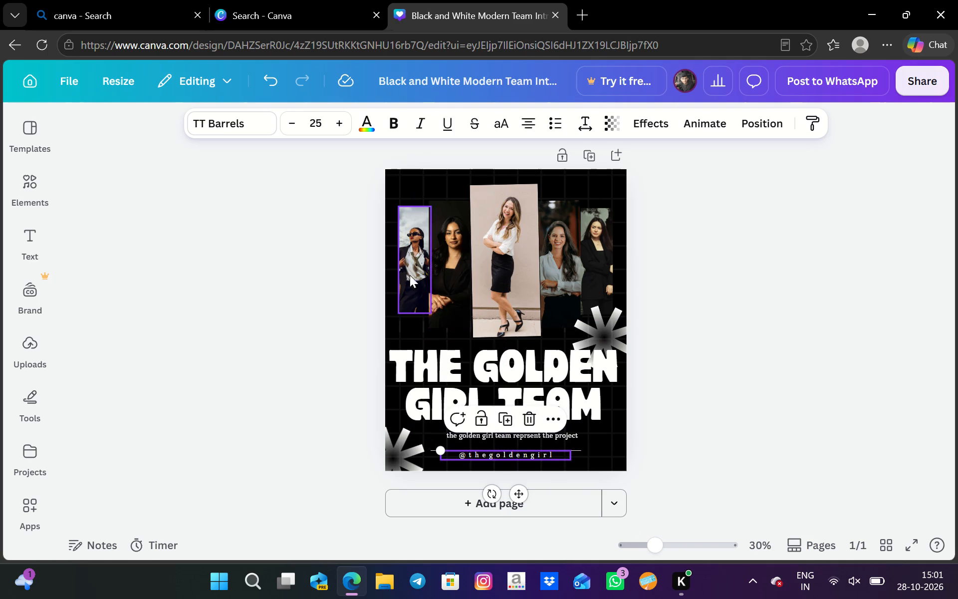
Increase the corner rounding of the fourth team photo to beyond the midpoint of its range.
{"action": "left_click", "coordinate": [446, 369]}
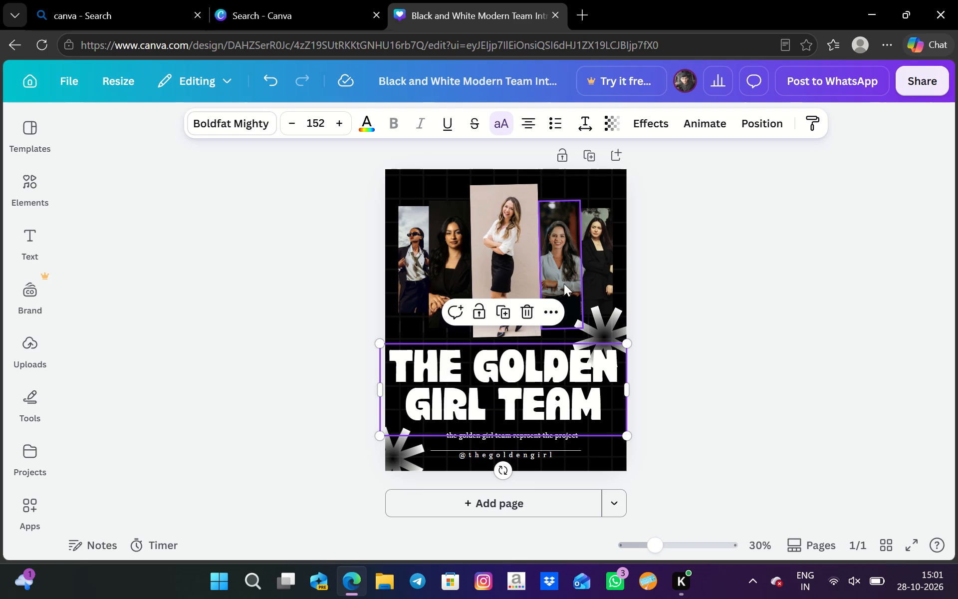
{"action": "left_click", "coordinate": [554, 247]}
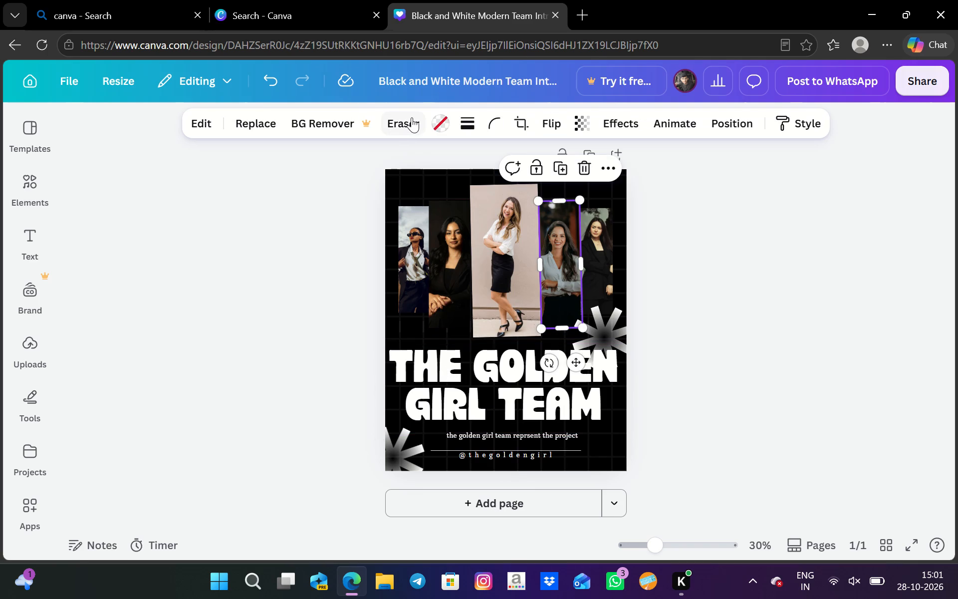
{"action": "left_click", "coordinate": [497, 117]}
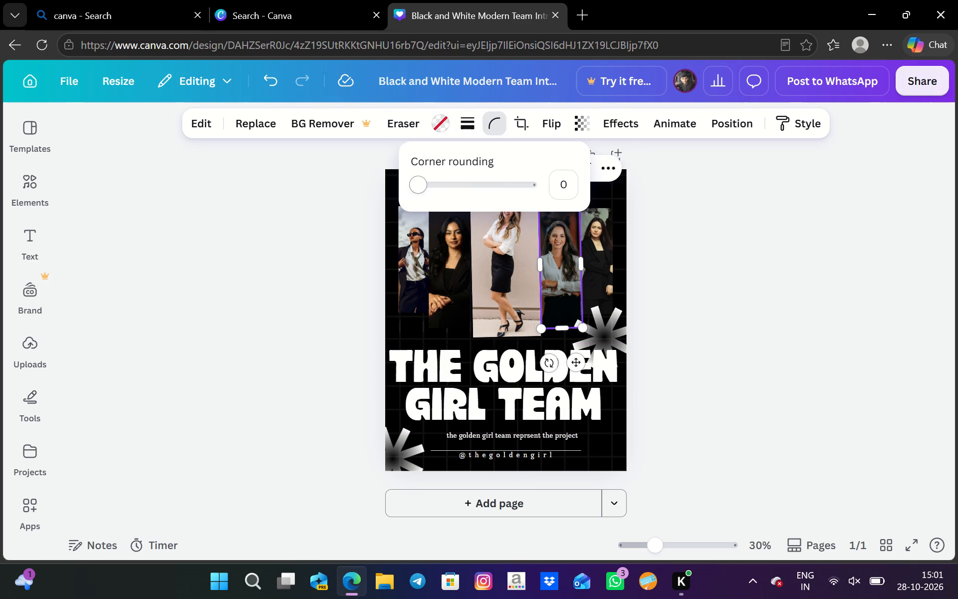
{"action": "left_click_drag", "start_coordinate": [418, 191], "coordinate": [529, 196]}
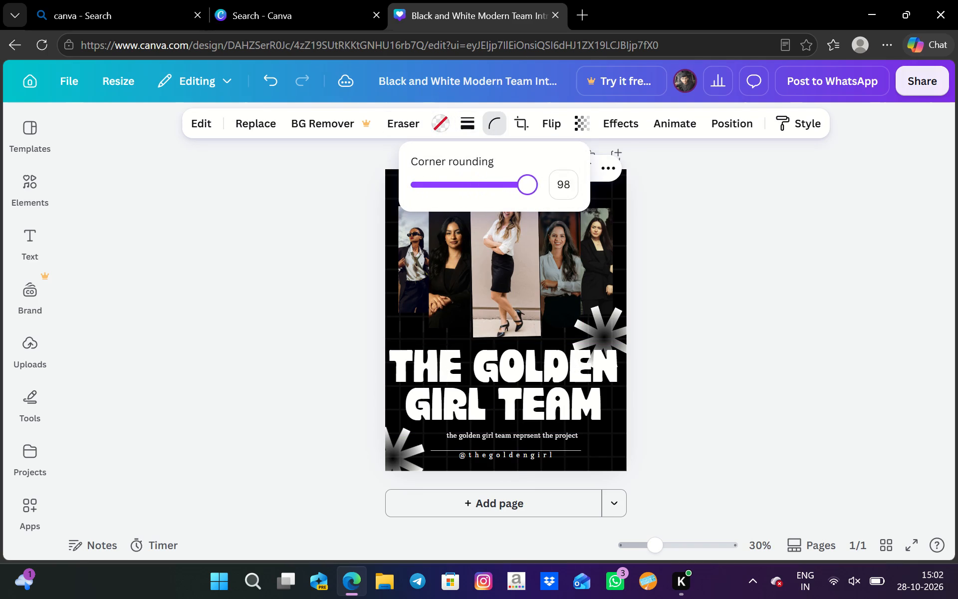
{"action": "left_click_drag", "start_coordinate": [529, 196], "coordinate": [430, 200]}
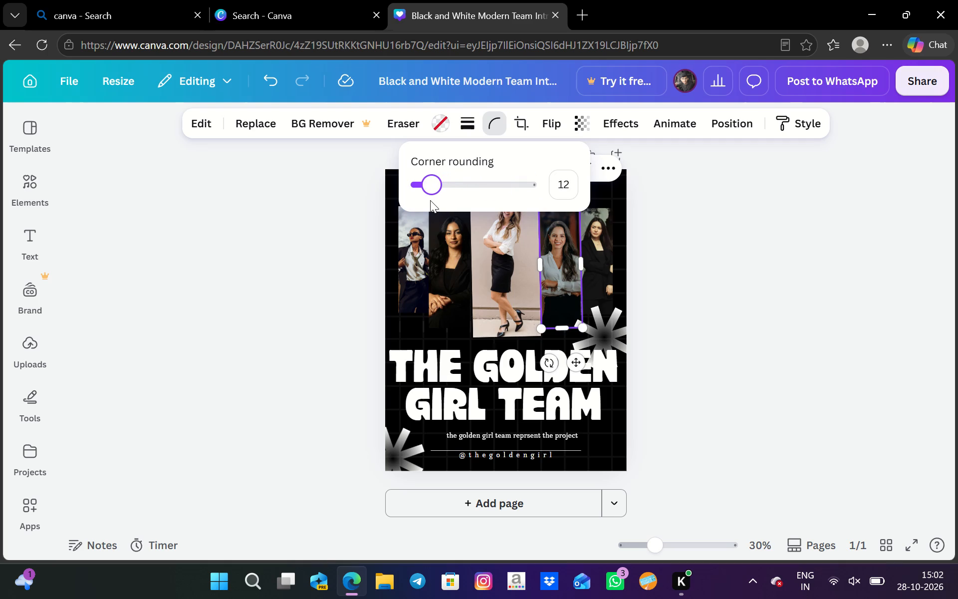
{"action": "left_click", "coordinate": [430, 200]}
{"action": "left_click_drag", "start_coordinate": [431, 185], "coordinate": [470, 193]}
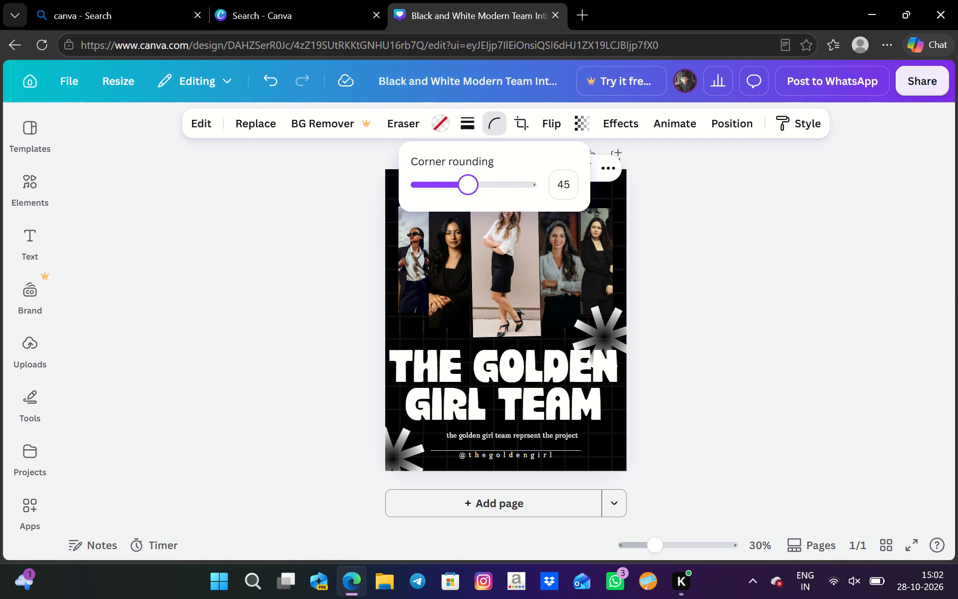
{"action": "left_click_drag", "start_coordinate": [470, 193], "coordinate": [499, 189]}
{"action": "left_click", "coordinate": [581, 259]}
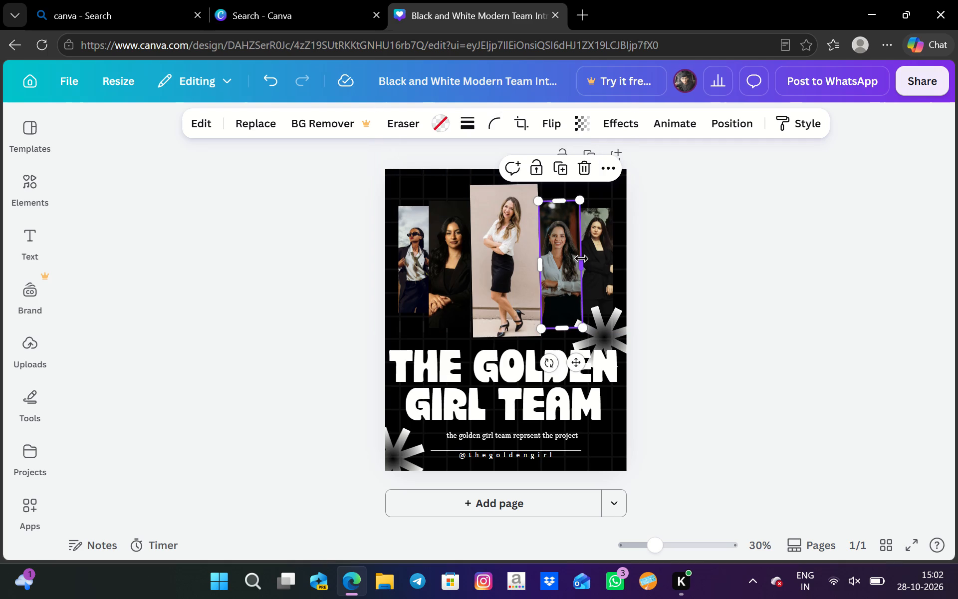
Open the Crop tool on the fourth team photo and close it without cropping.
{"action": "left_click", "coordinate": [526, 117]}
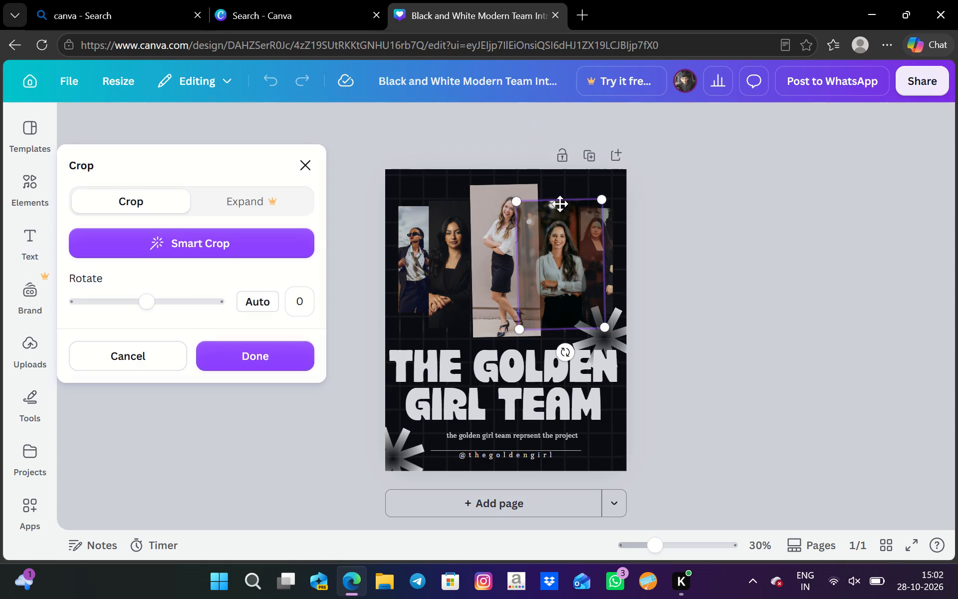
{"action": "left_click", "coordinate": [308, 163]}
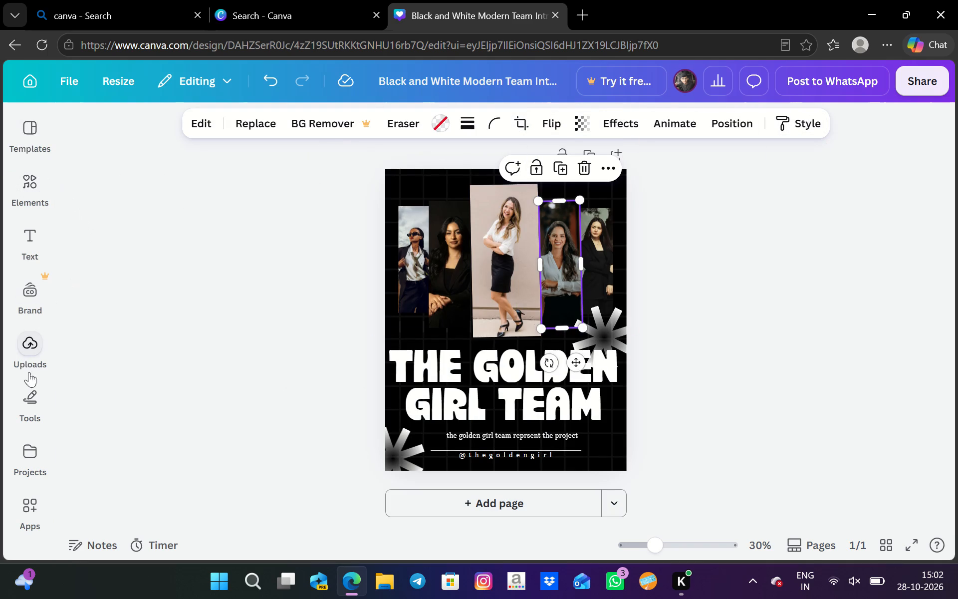
Rotate the rightmost team photo slightly, to about -1°.
{"action": "left_click", "coordinate": [603, 275]}
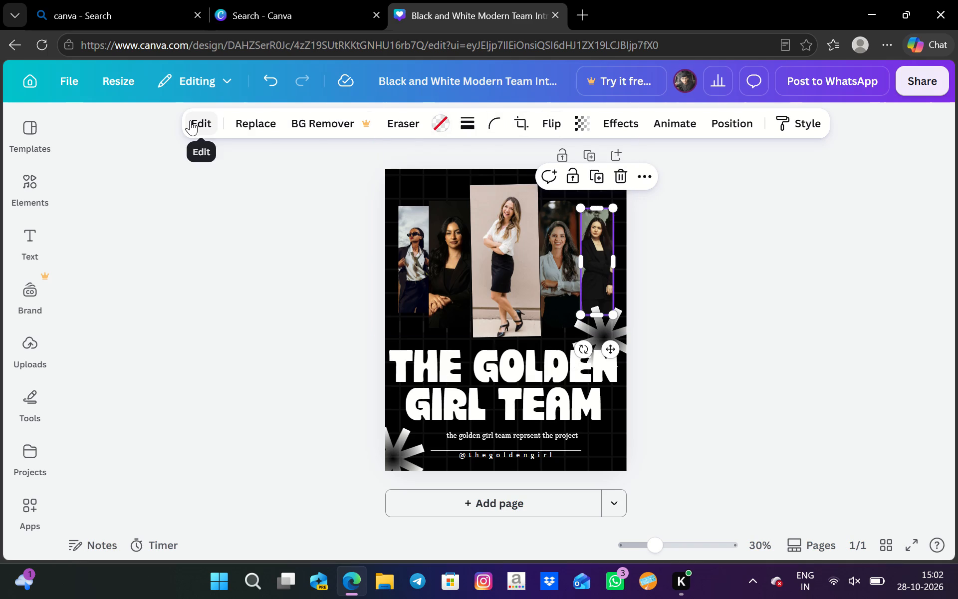
{"action": "left_click", "coordinate": [605, 246]}
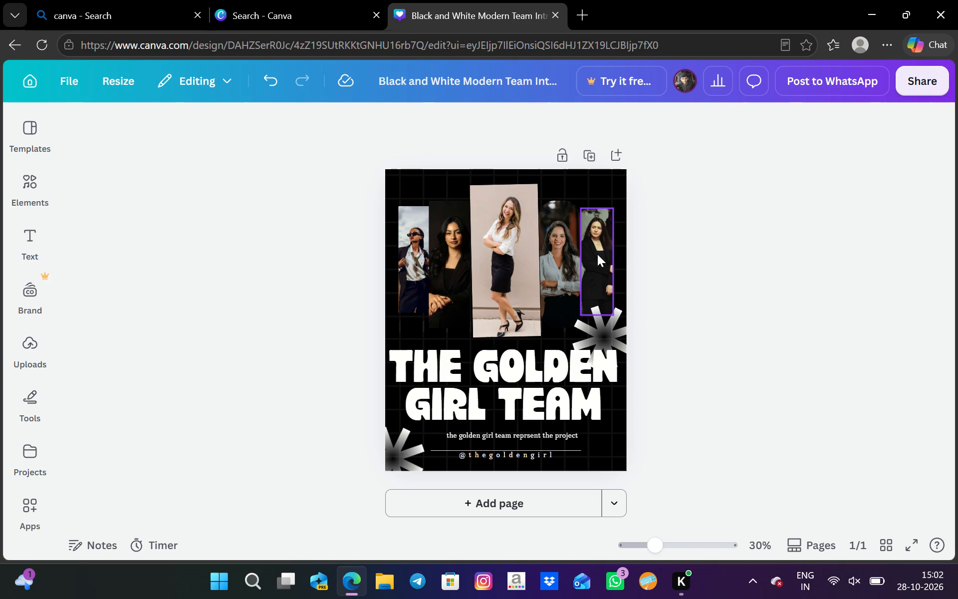
{"action": "left_click", "coordinate": [597, 254]}
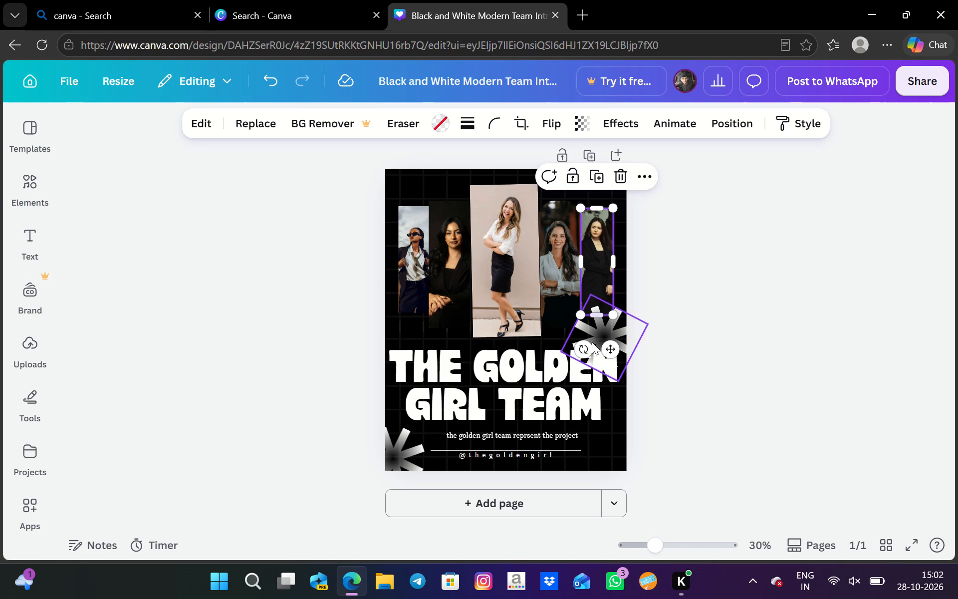
{"action": "left_click_drag", "start_coordinate": [583, 351], "coordinate": [583, 347]}
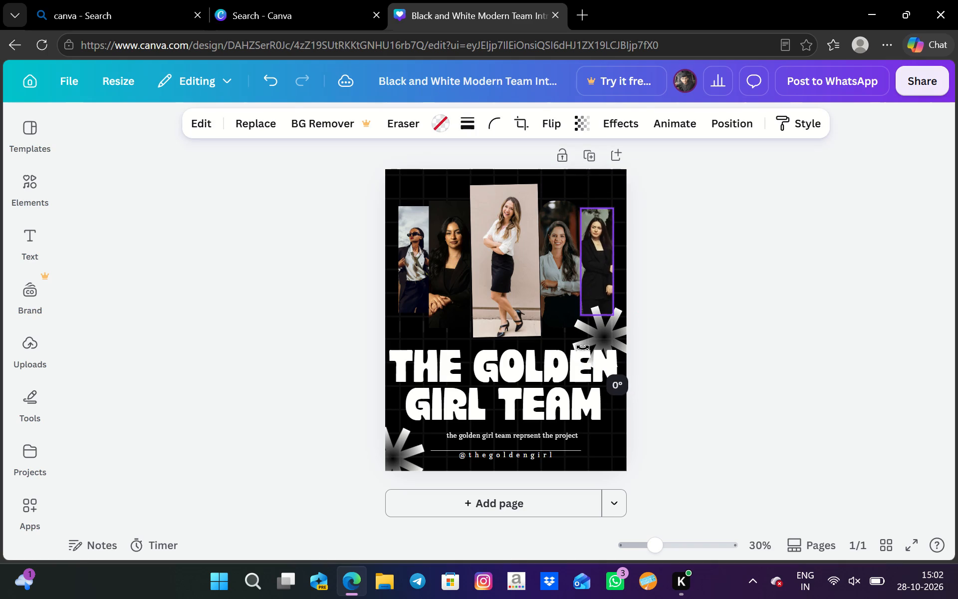
{"action": "left_click_drag", "start_coordinate": [583, 347], "coordinate": [584, 344]}
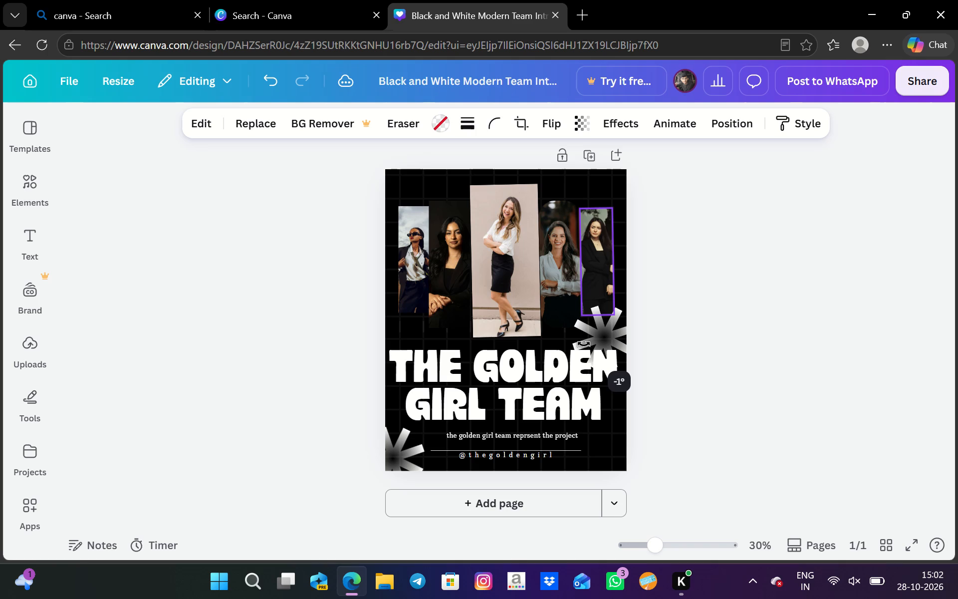
{"action": "left_click_drag", "start_coordinate": [584, 344], "coordinate": [583, 341]}
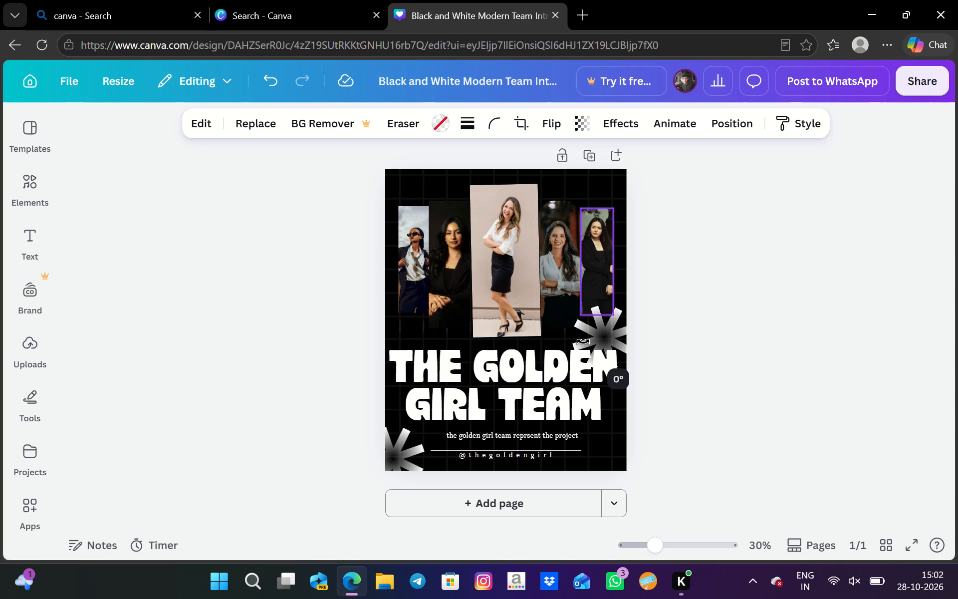
{"action": "left_click_drag", "start_coordinate": [583, 341], "coordinate": [584, 339]}
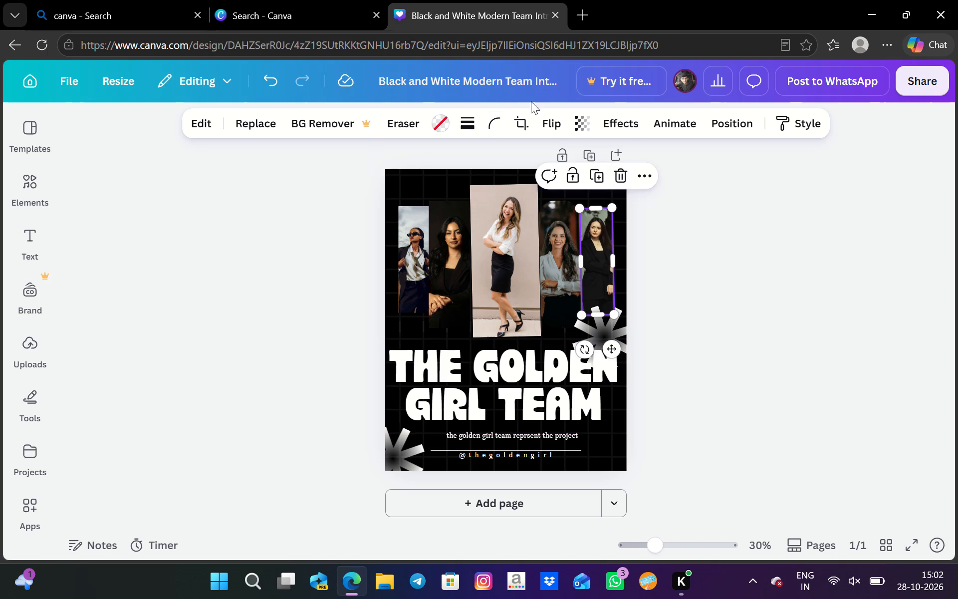
Flip the rightmost team photo horizontally.
{"action": "left_click", "coordinate": [551, 125]}
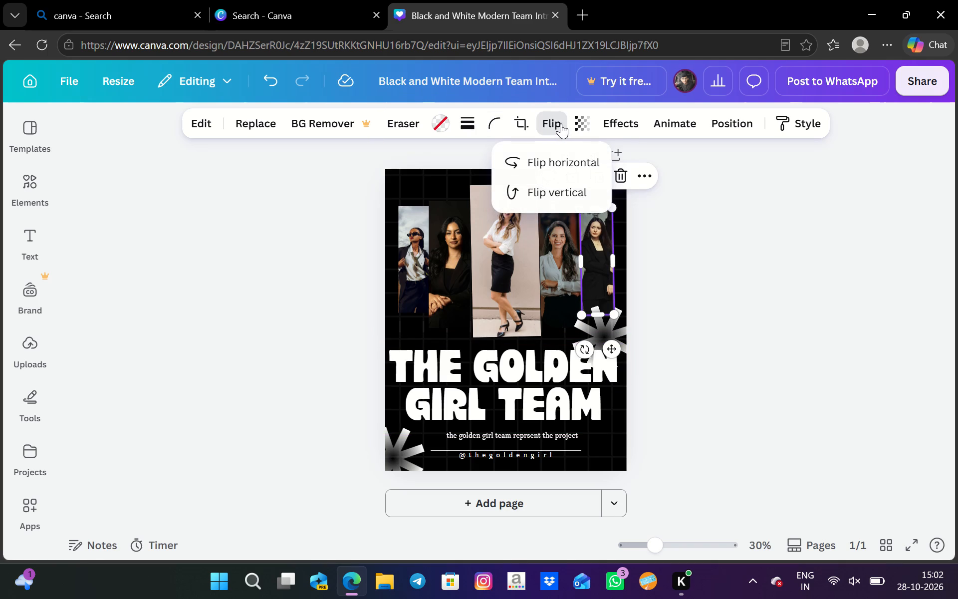
{"action": "left_click", "coordinate": [559, 172]}
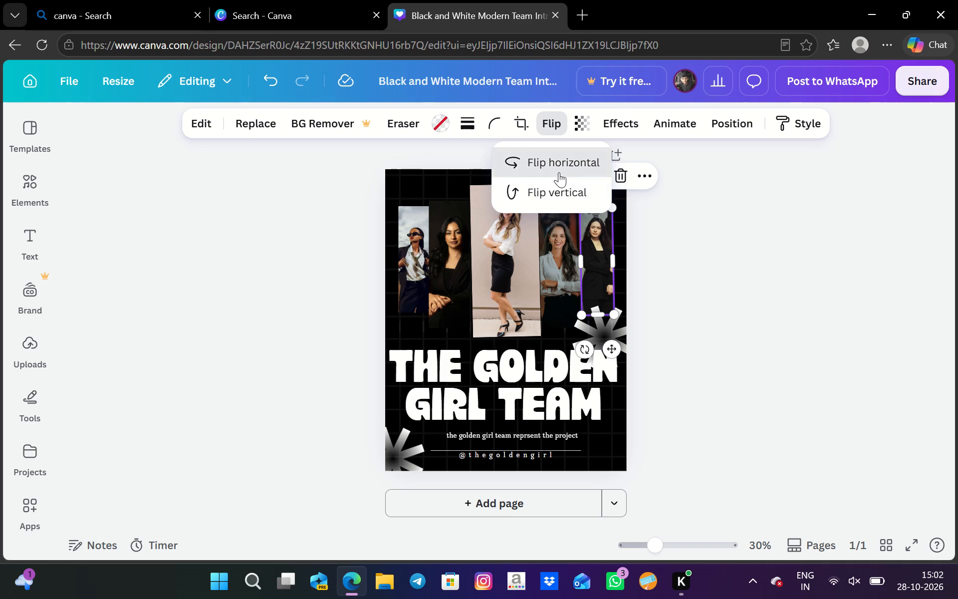
{"action": "left_click", "coordinate": [559, 172]}
{"action": "left_click", "coordinate": [559, 172]}
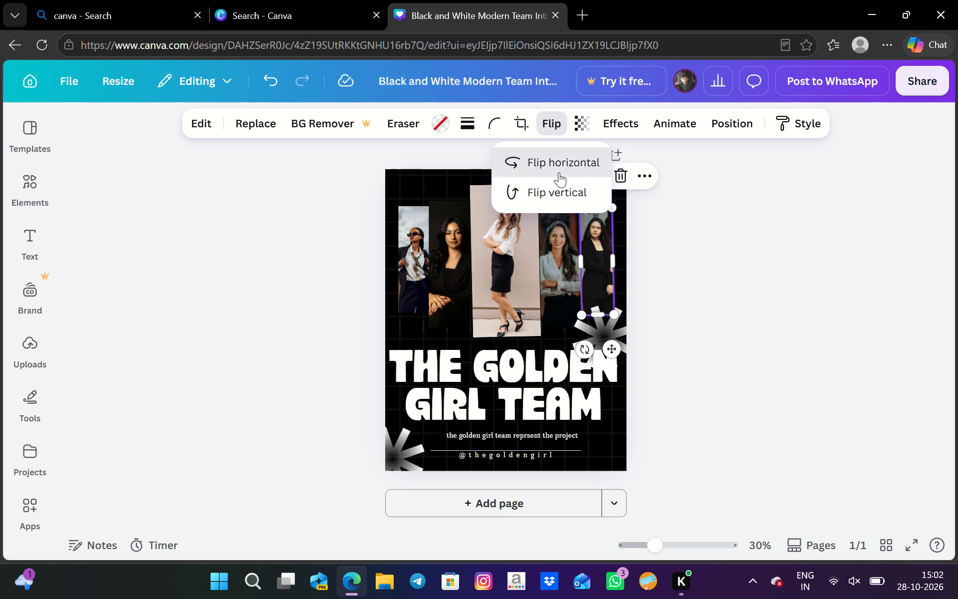
{"action": "left_click", "coordinate": [559, 172]}
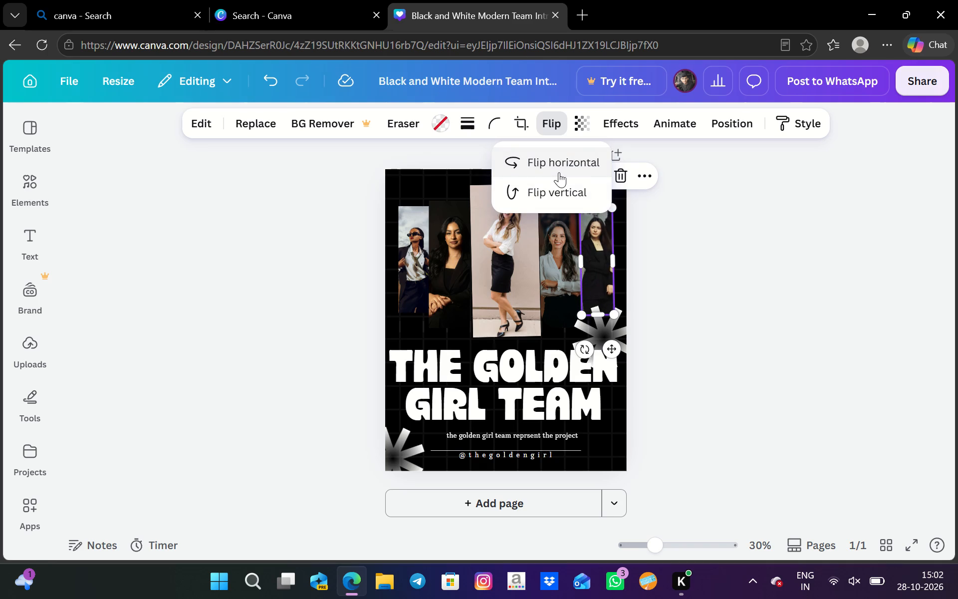
{"action": "left_click", "coordinate": [559, 172]}
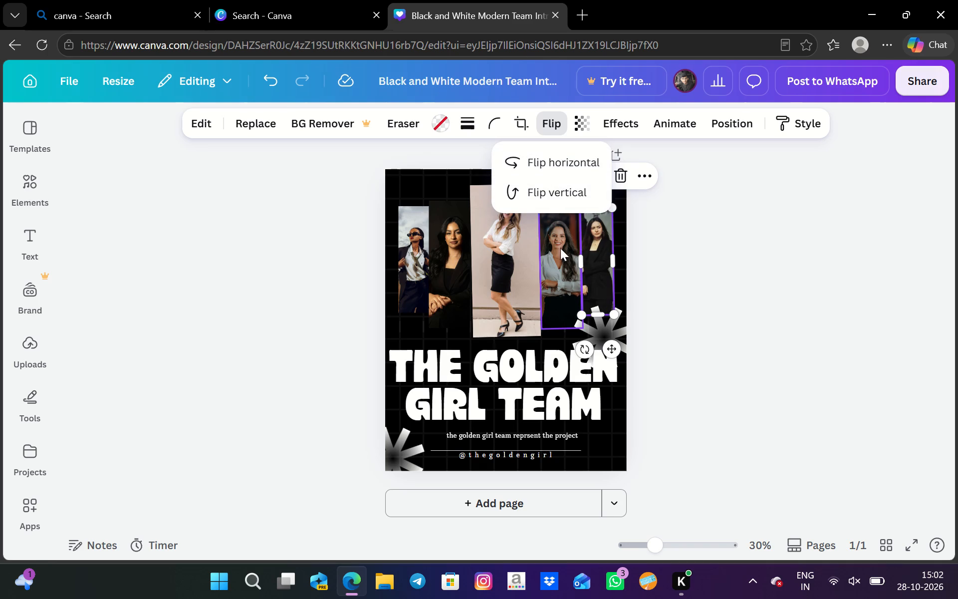
Flip the fourth team photo horizontally.
{"action": "left_click", "coordinate": [557, 249]}
{"action": "left_click", "coordinate": [551, 125]}
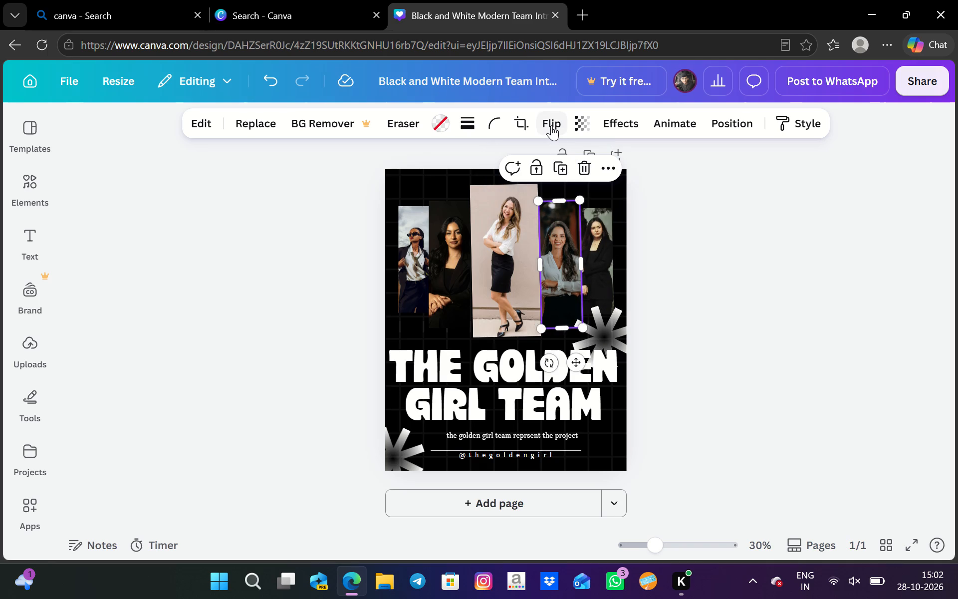
{"action": "left_click", "coordinate": [555, 166]}
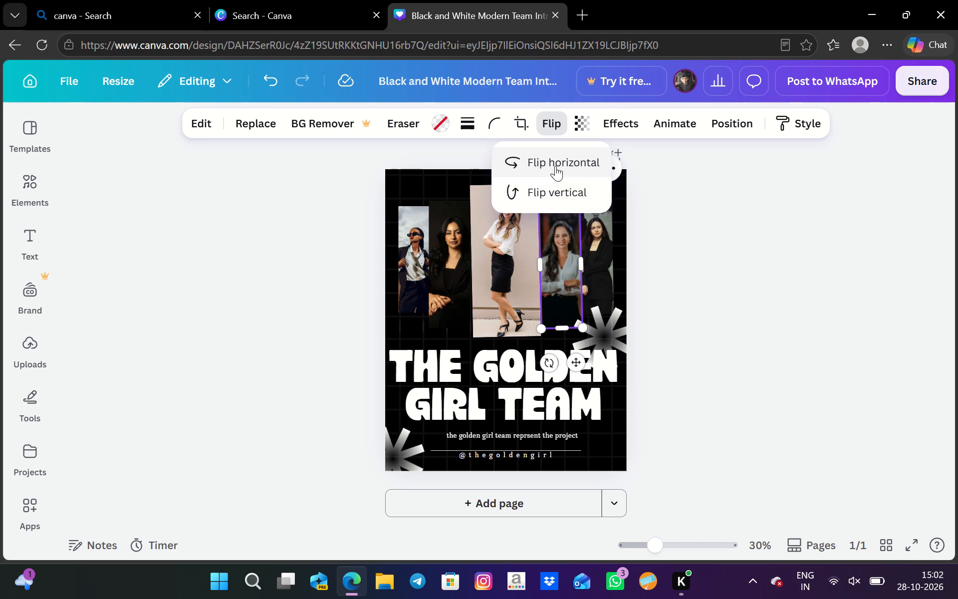
{"action": "left_click", "coordinate": [555, 166]}
{"action": "left_click", "coordinate": [555, 166]}
Flip the large centre team photo horizontally.
{"action": "left_click", "coordinate": [501, 239]}
{"action": "left_click", "coordinate": [501, 239]}
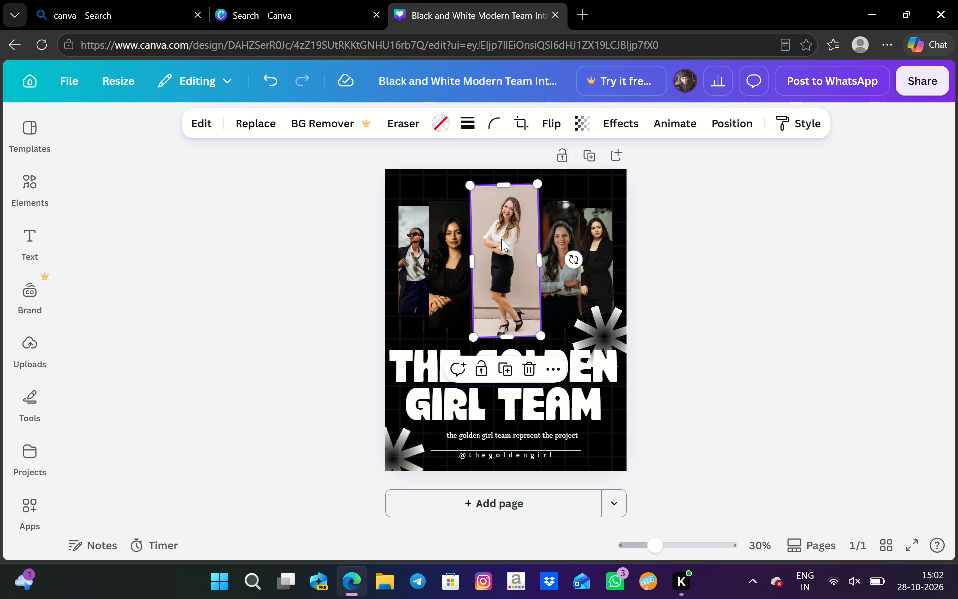
{"action": "left_click", "coordinate": [509, 234]}
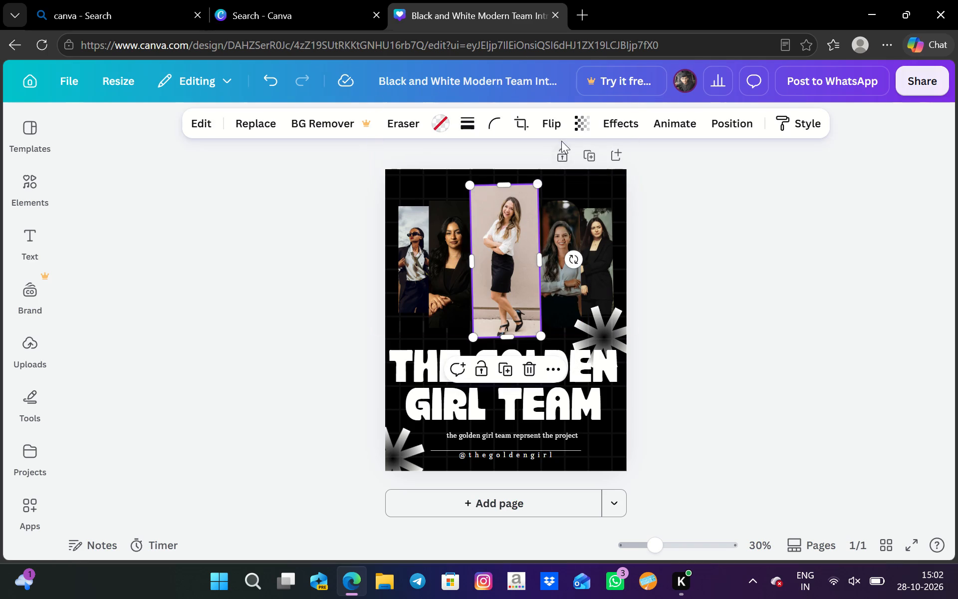
{"action": "left_click", "coordinate": [556, 132]}
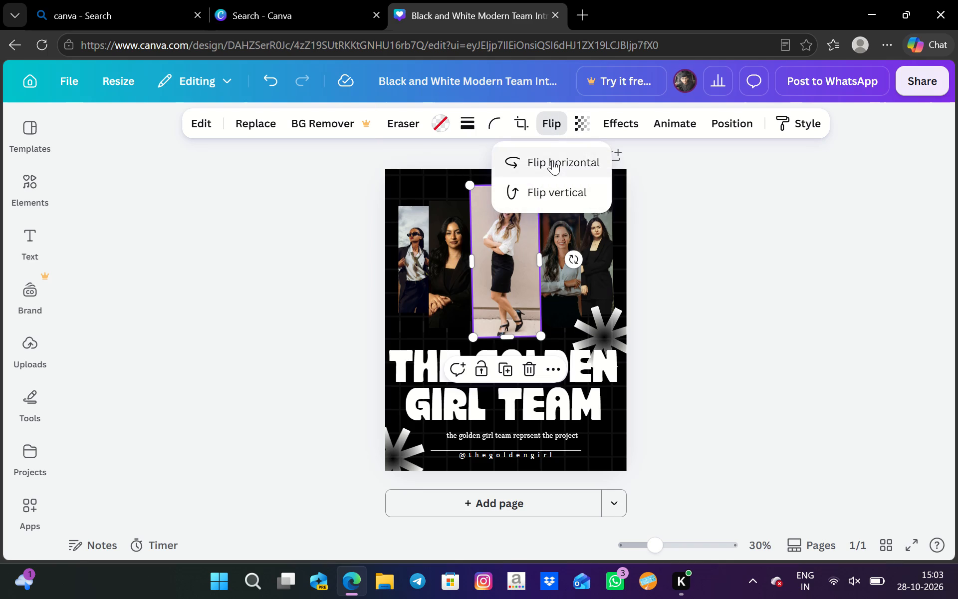
{"action": "left_click", "coordinate": [552, 160]}
Flip the second team photo horizontally.
{"action": "left_click", "coordinate": [454, 222]}
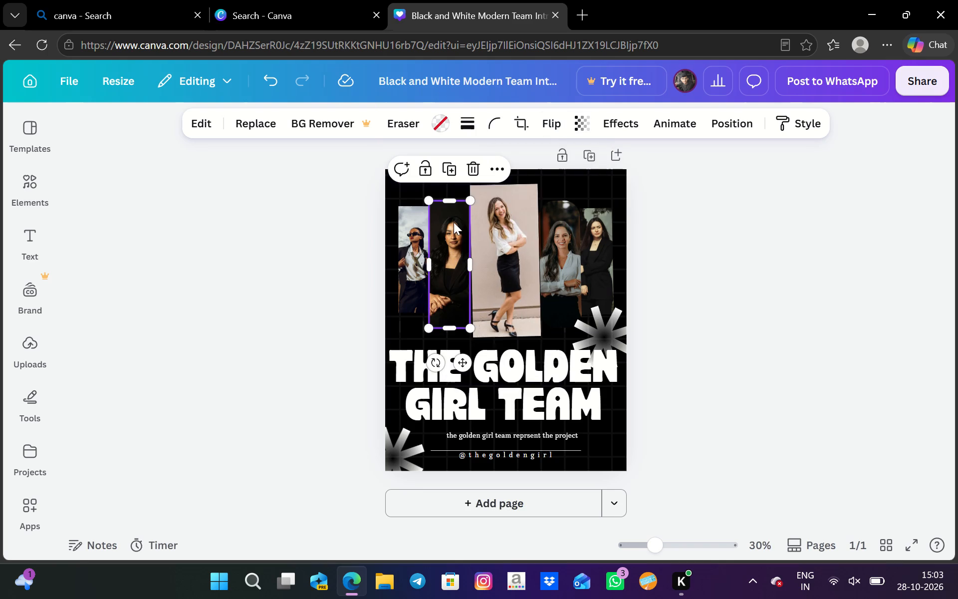
{"action": "left_click", "coordinate": [547, 129]}
{"action": "left_click", "coordinate": [546, 159]}
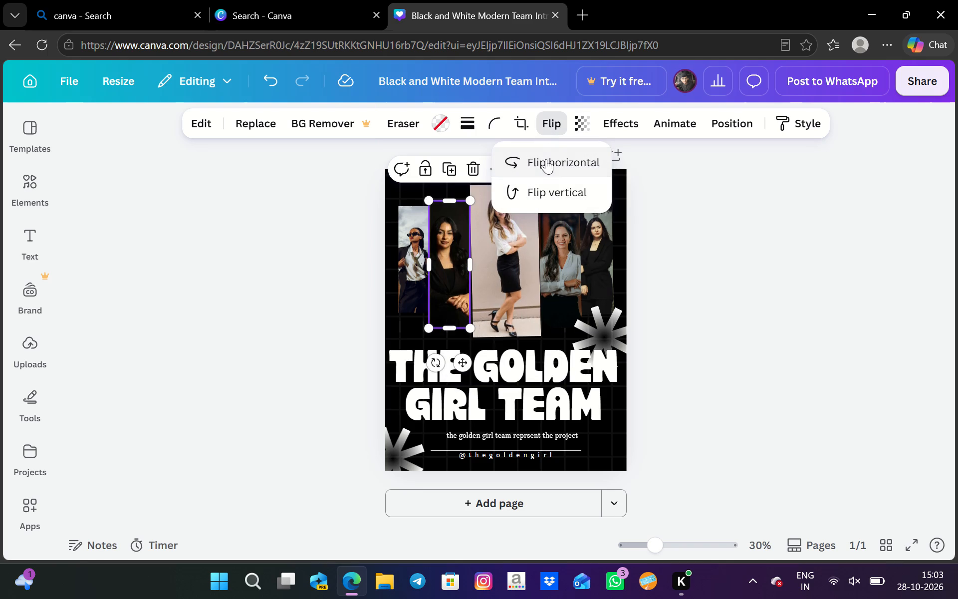
Flip the leftmost team photo horizontally.
{"action": "left_click", "coordinate": [409, 242]}
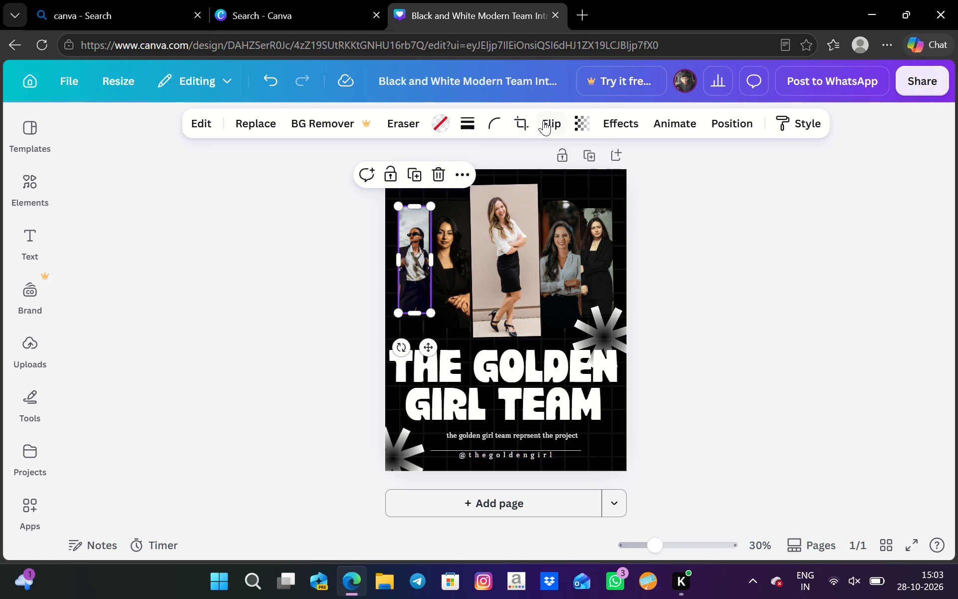
{"action": "left_click", "coordinate": [549, 118]}
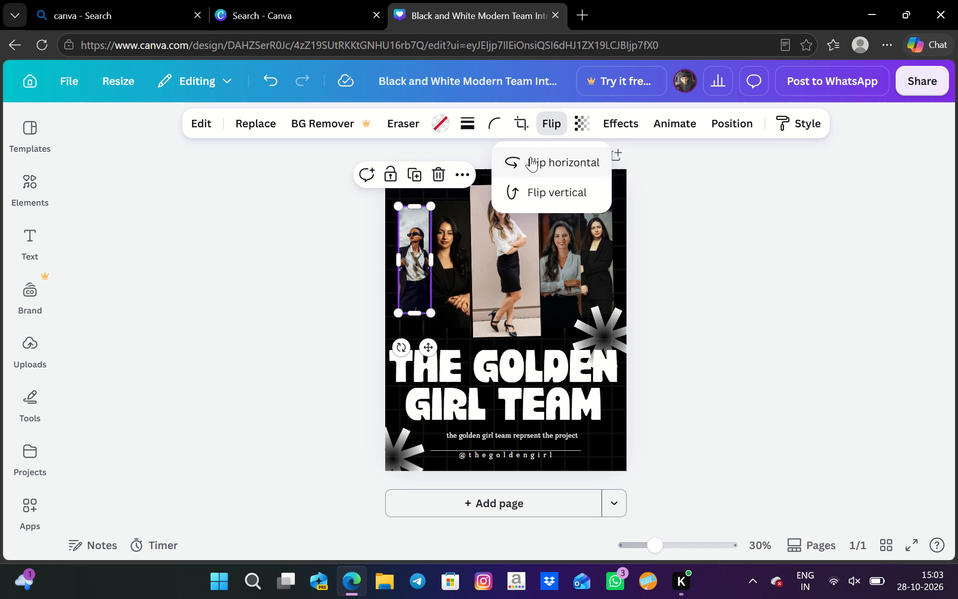
{"action": "left_click", "coordinate": [530, 157]}
Lower the leftmost team photo's transparency value to about 58.
{"action": "left_click", "coordinate": [591, 122]}
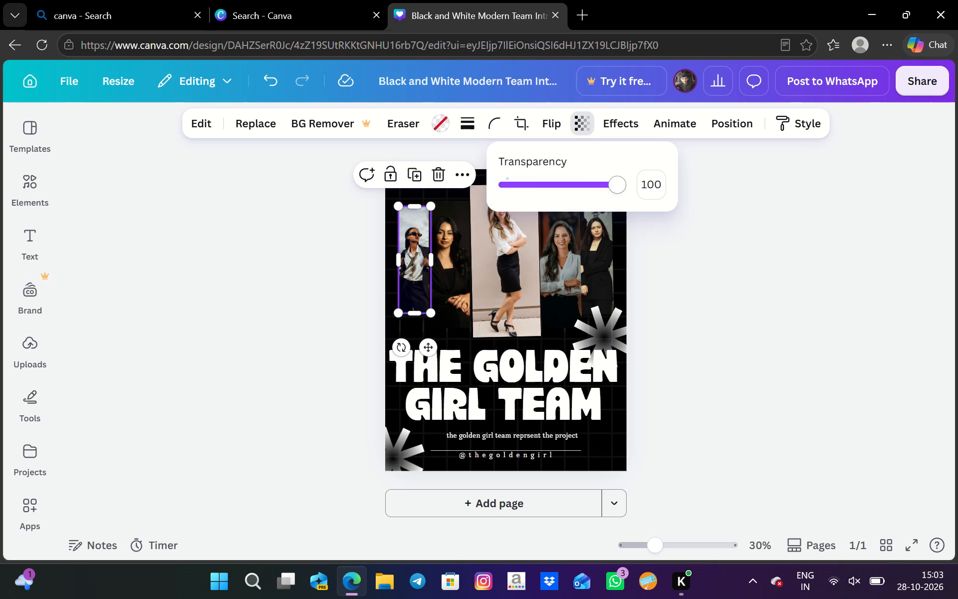
{"action": "left_click_drag", "start_coordinate": [616, 186], "coordinate": [536, 183]}
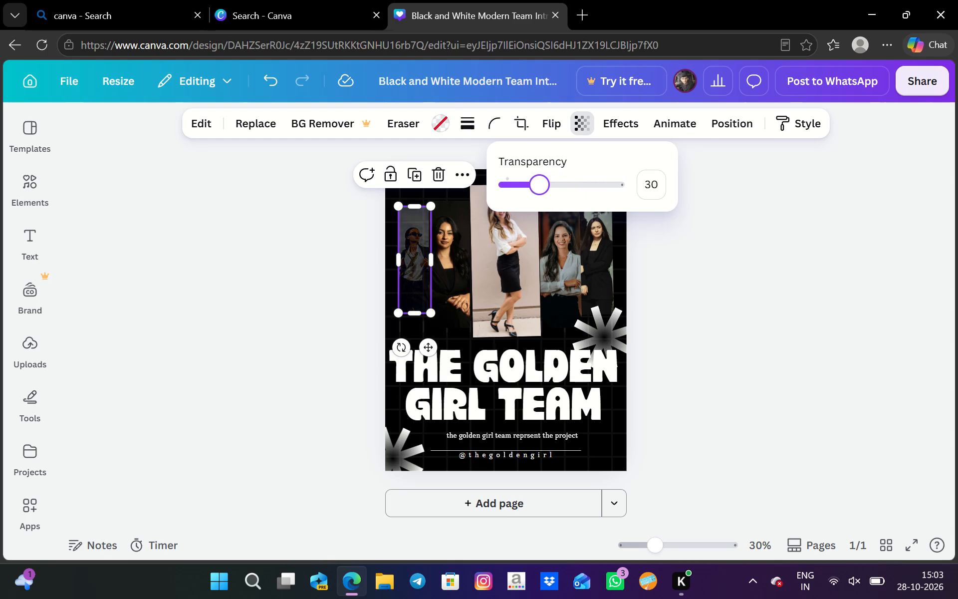
{"action": "left_click_drag", "start_coordinate": [536, 183], "coordinate": [571, 170]}
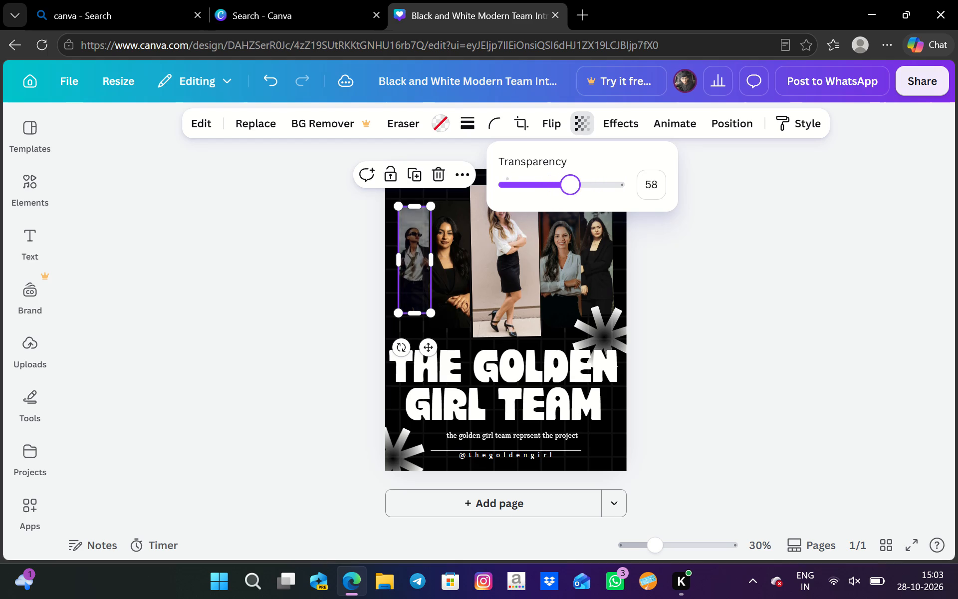
{"action": "left_click_drag", "start_coordinate": [571, 170], "coordinate": [575, 172]}
Set the second team photo's transparency value to 56.
{"action": "left_click", "coordinate": [439, 241]}
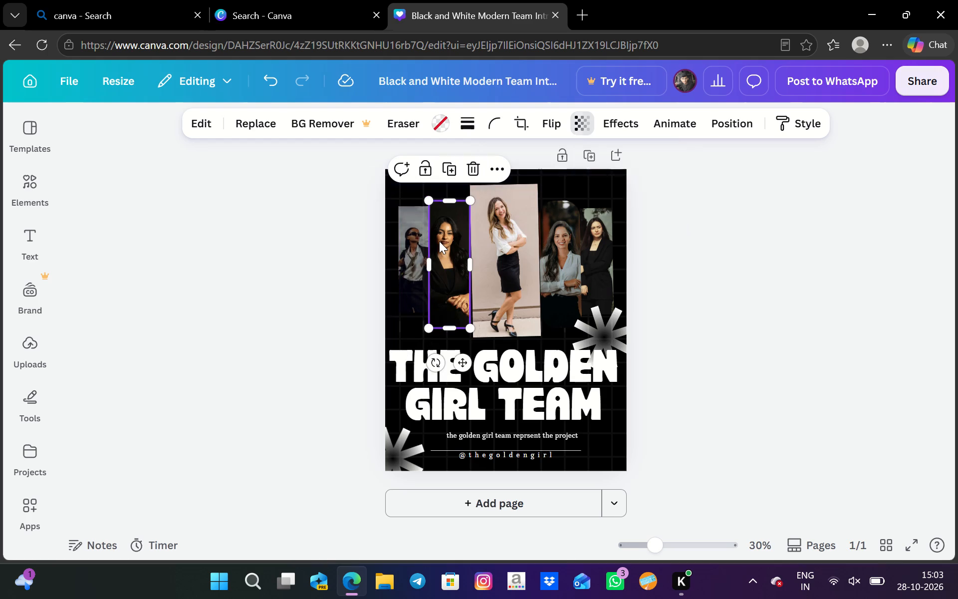
{"action": "left_click", "coordinate": [589, 122]}
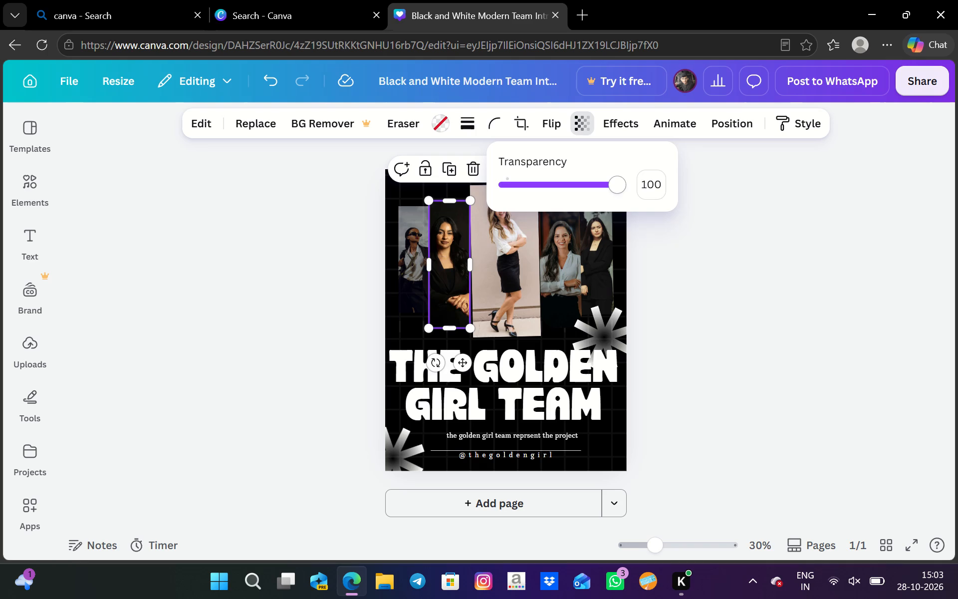
{"action": "left_click_drag", "start_coordinate": [615, 181], "coordinate": [568, 190]}
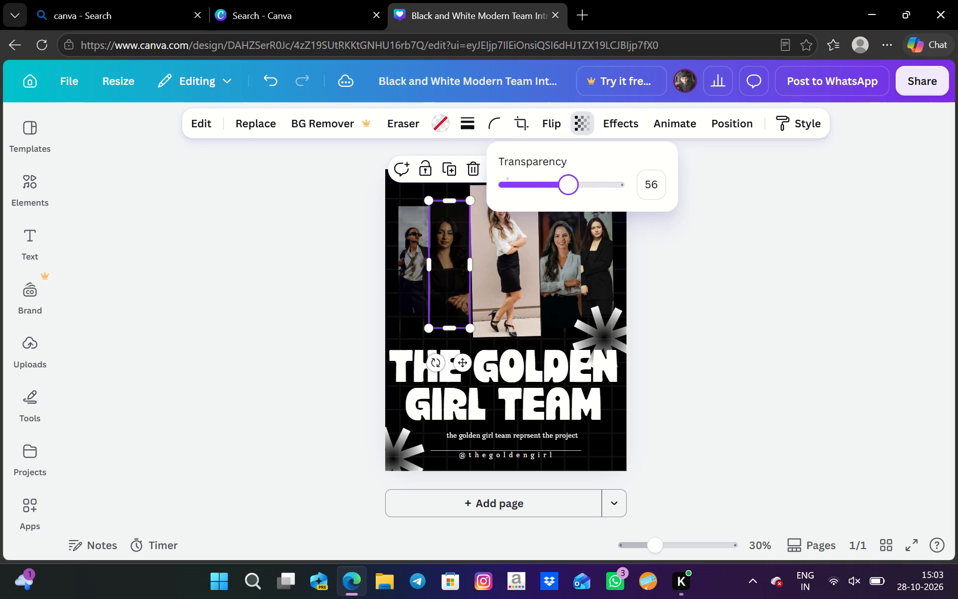
Lower the large centre team photo's transparency value to about 56.
{"action": "left_click", "coordinate": [512, 280]}
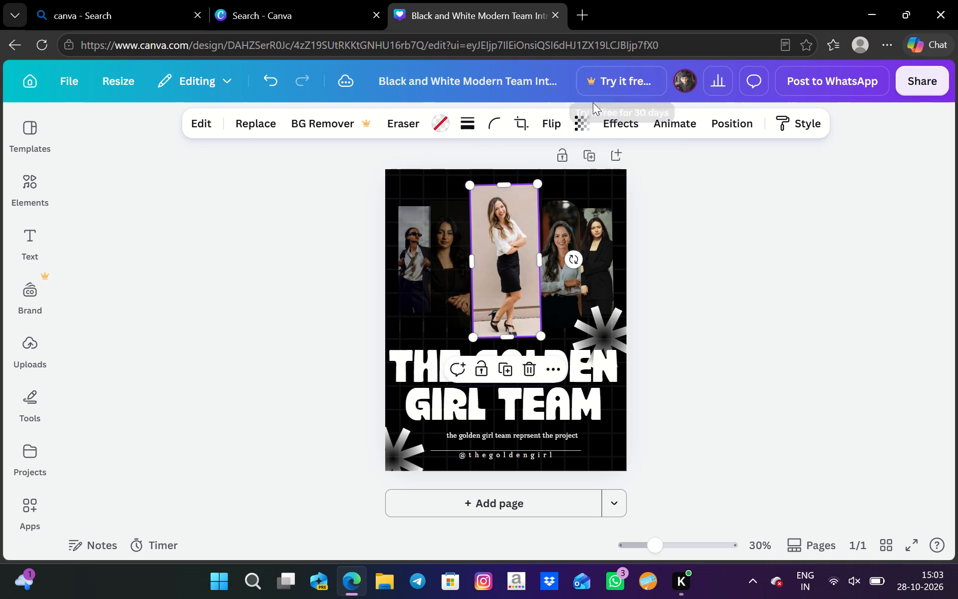
{"action": "left_click", "coordinate": [584, 124]}
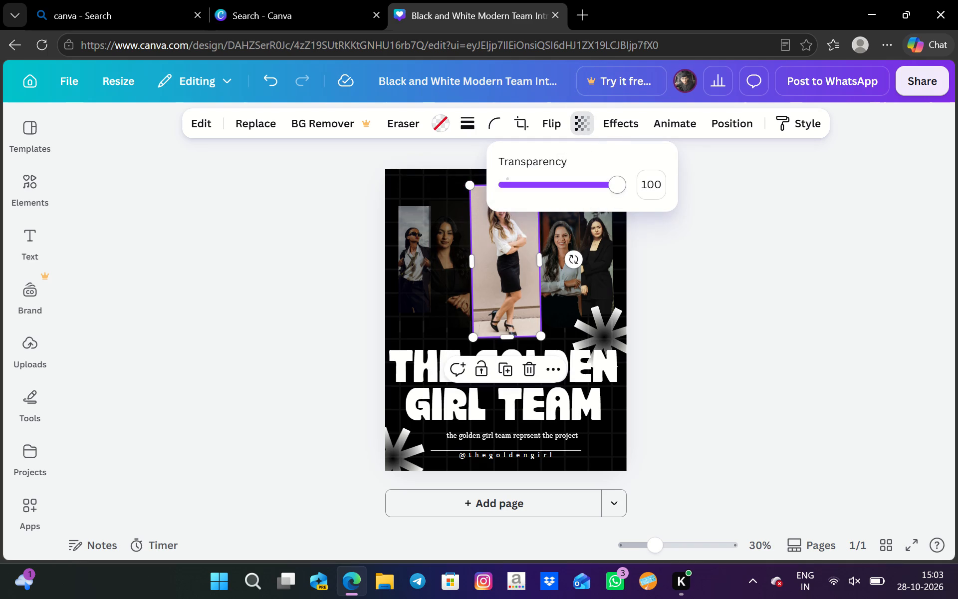
{"action": "left_click_drag", "start_coordinate": [617, 188], "coordinate": [568, 174]}
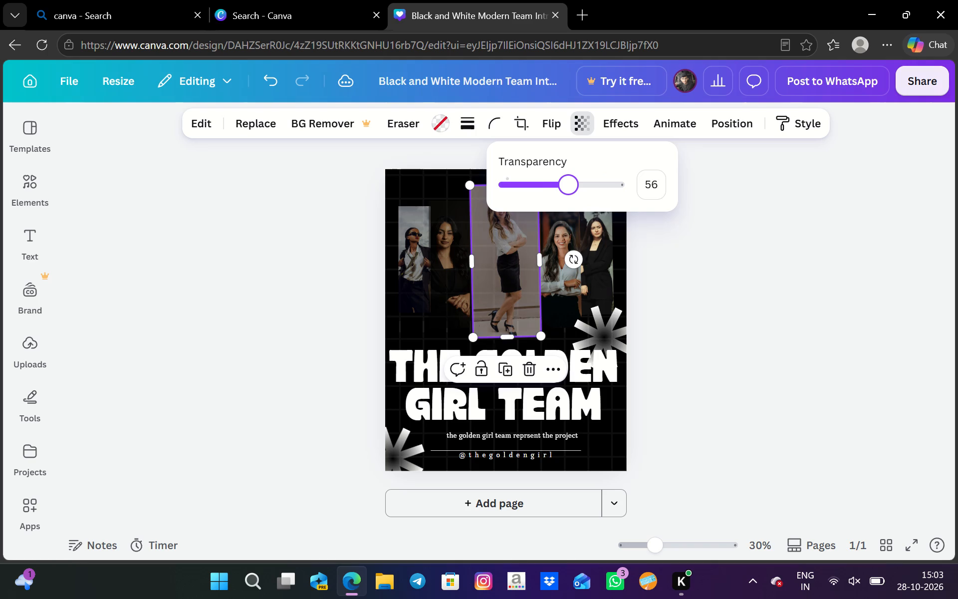
{"action": "left_click_drag", "start_coordinate": [568, 174], "coordinate": [569, 174]}
Set the fourth team photo's transparency value to 54.
{"action": "left_click", "coordinate": [562, 234]}
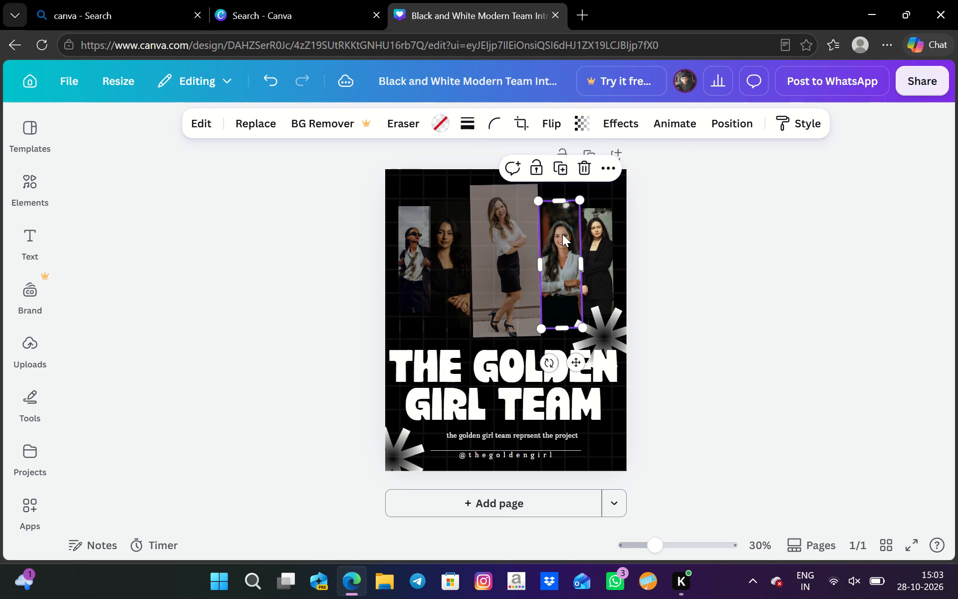
{"action": "left_click", "coordinate": [590, 123]}
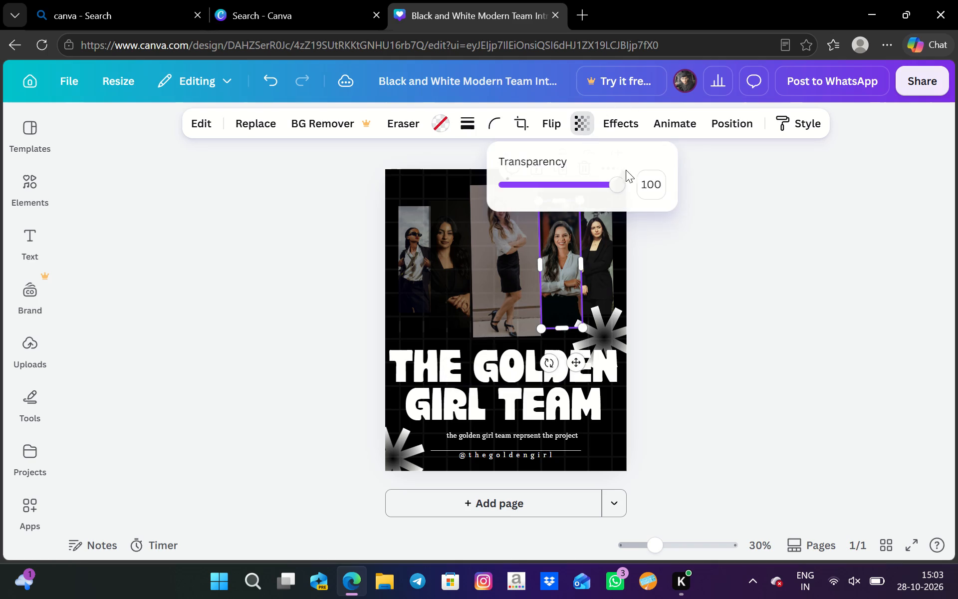
{"action": "left_click_drag", "start_coordinate": [613, 193], "coordinate": [566, 188]}
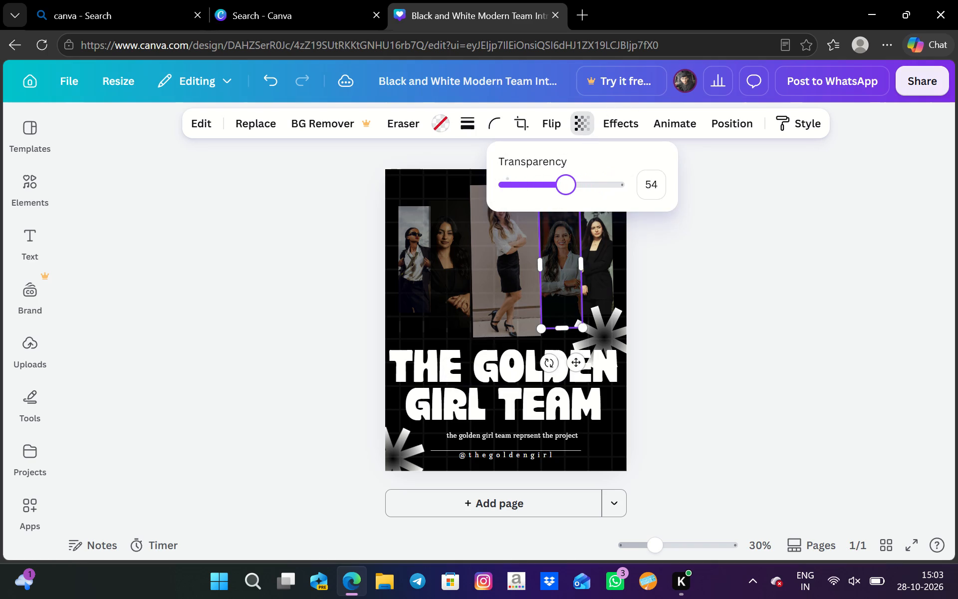
Set the rightmost team photo's transparency value to 56.
{"action": "left_click", "coordinate": [597, 230]}
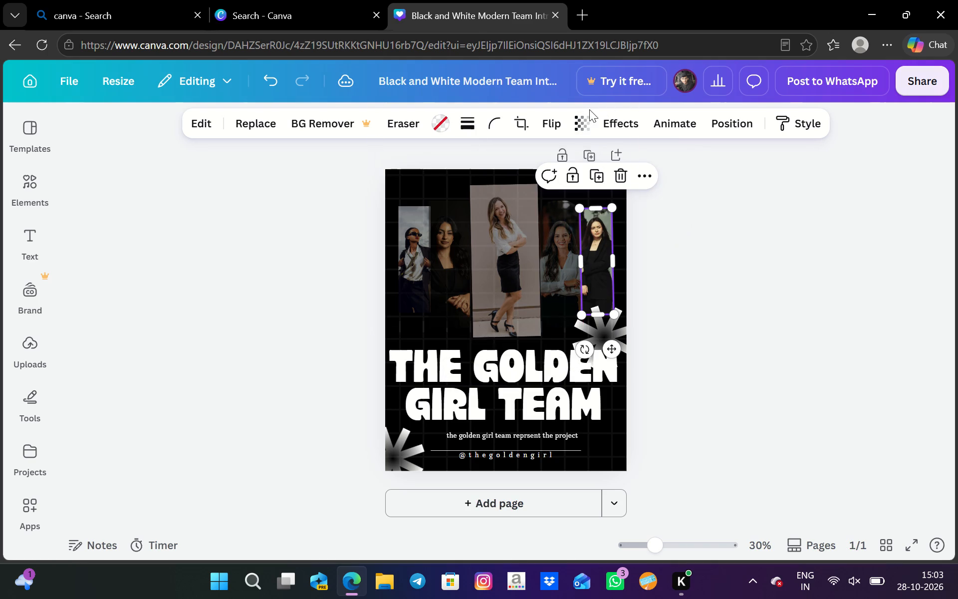
{"action": "left_click", "coordinate": [587, 121]}
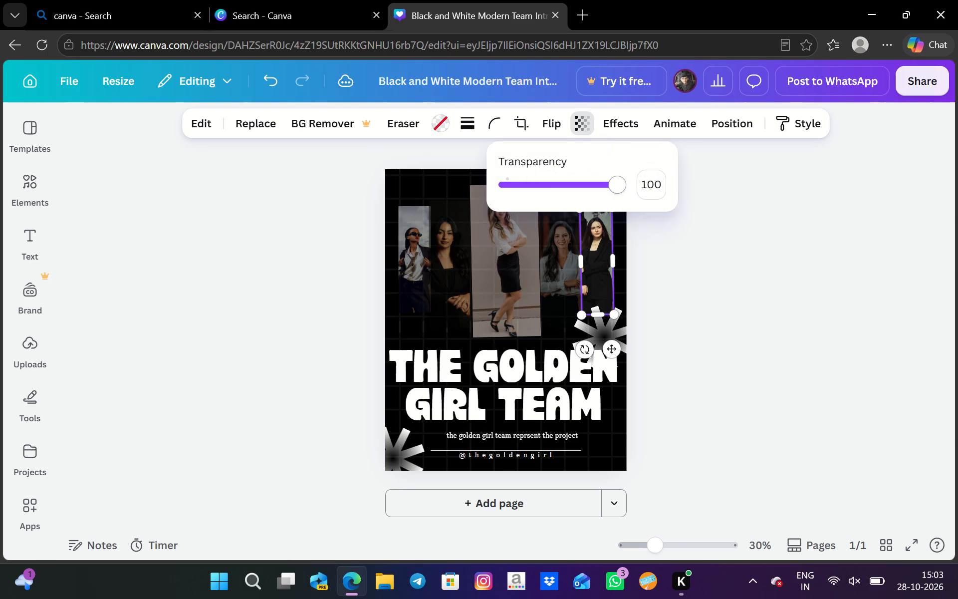
{"action": "left_click_drag", "start_coordinate": [623, 190], "coordinate": [611, 190]}
{"action": "left_click_drag", "start_coordinate": [611, 190], "coordinate": [569, 187]}
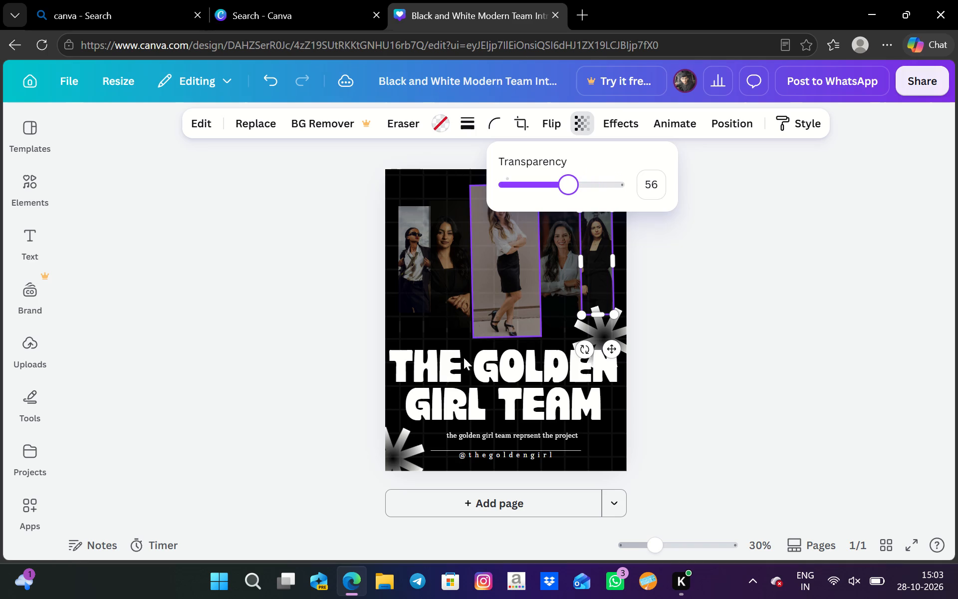
Set the THE GOLDEN GIRL TEAM heading's transparency value to 54.
{"action": "left_click", "coordinate": [455, 359]}
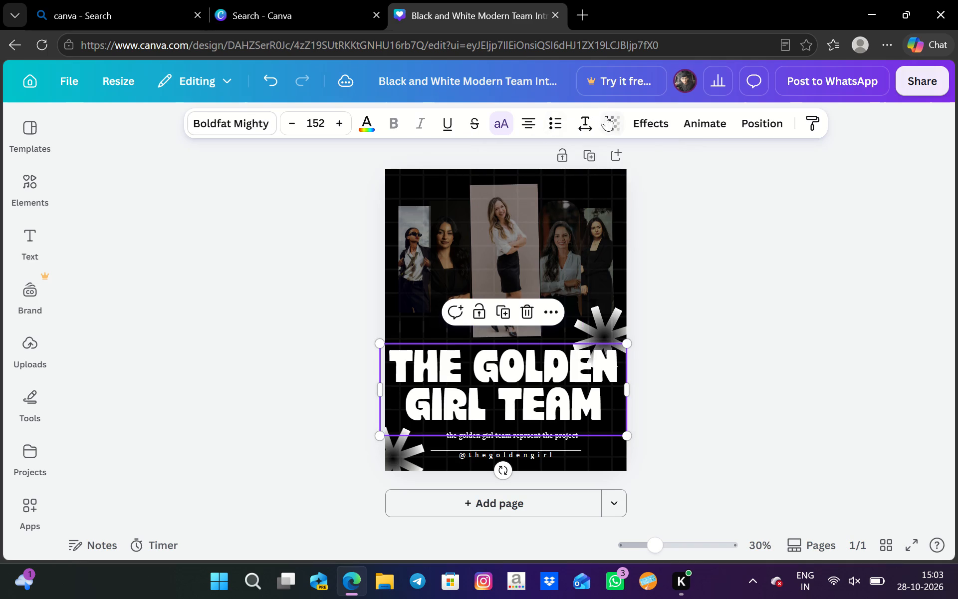
{"action": "left_click", "coordinate": [612, 122]}
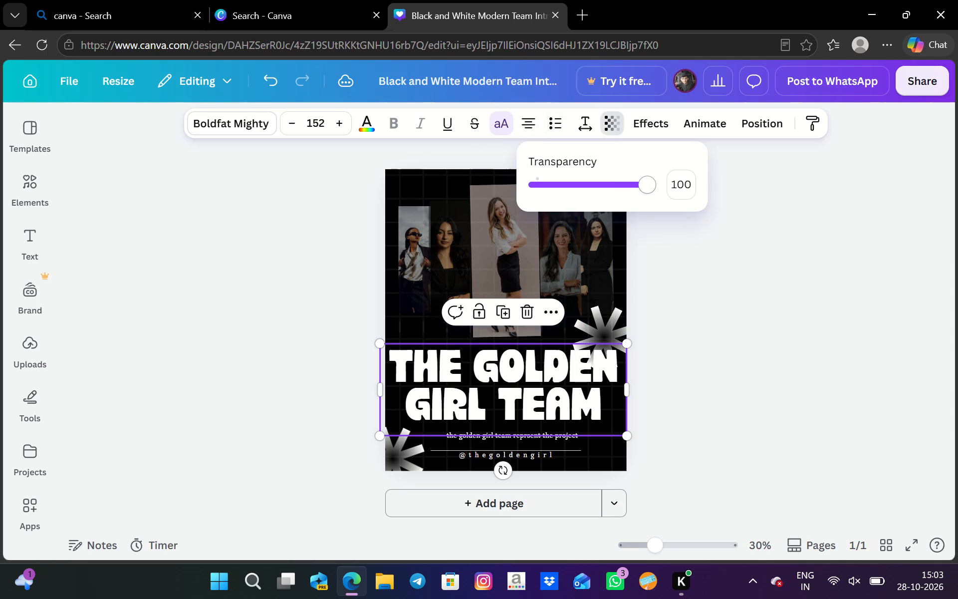
{"action": "left_click_drag", "start_coordinate": [650, 183], "coordinate": [596, 183]}
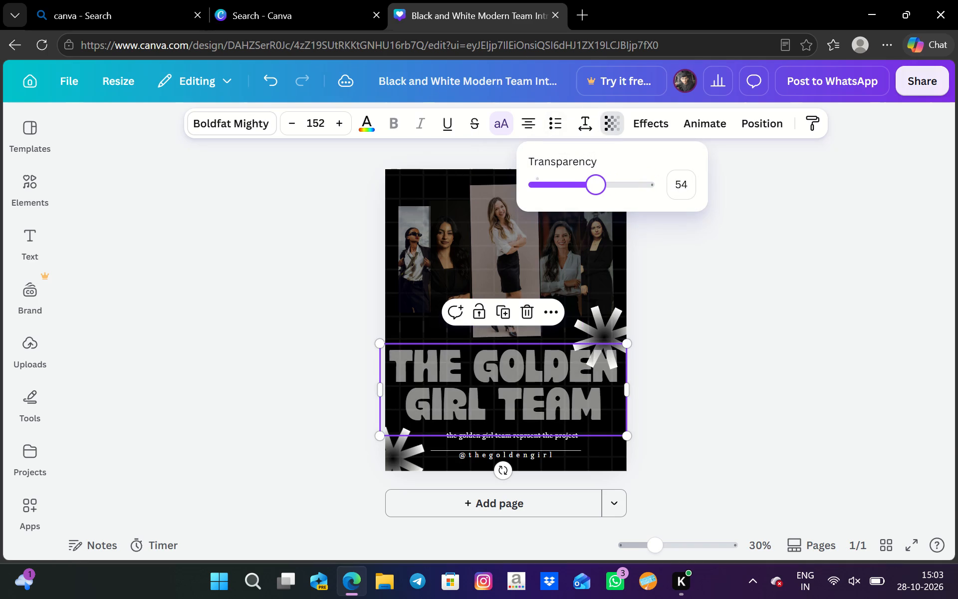
Lower the THE GOLDEN GIRL TEAM heading's transparency value to 48.
{"action": "left_click_drag", "start_coordinate": [596, 183], "coordinate": [590, 180]}
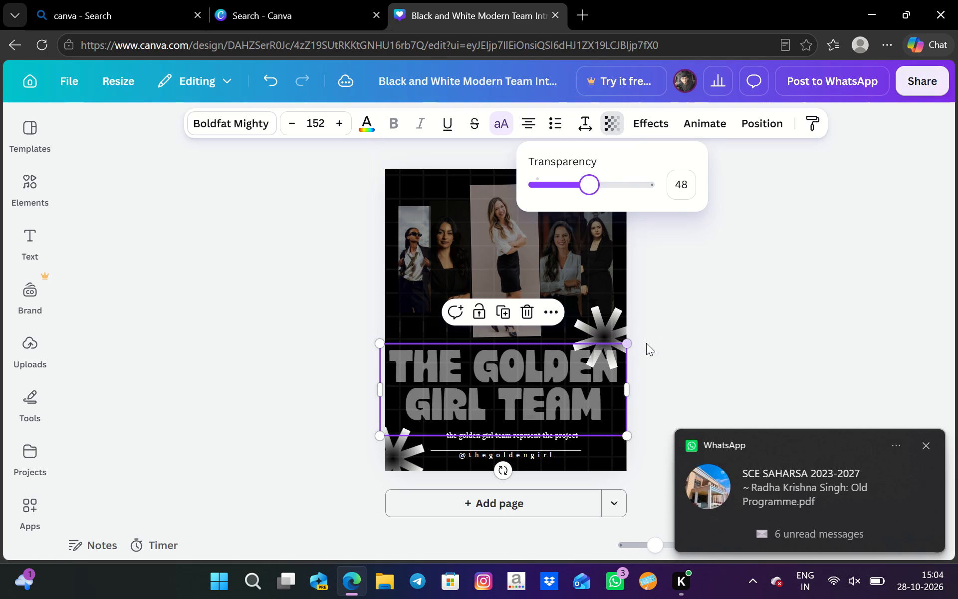
{"action": "left_click", "coordinate": [925, 444]}
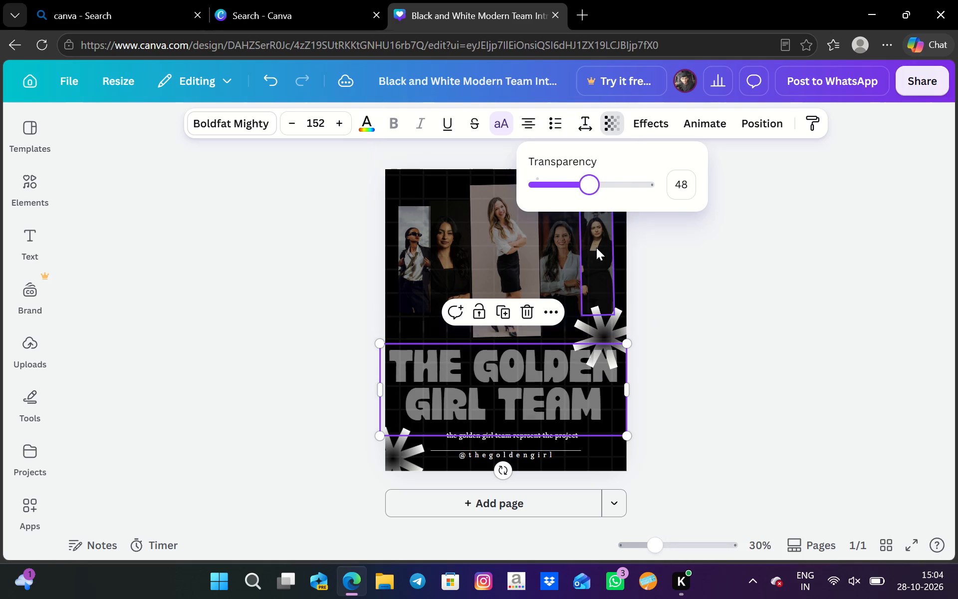
Set the transparency value of the tagline below the heading to 62.
{"action": "left_click", "coordinate": [517, 252]}
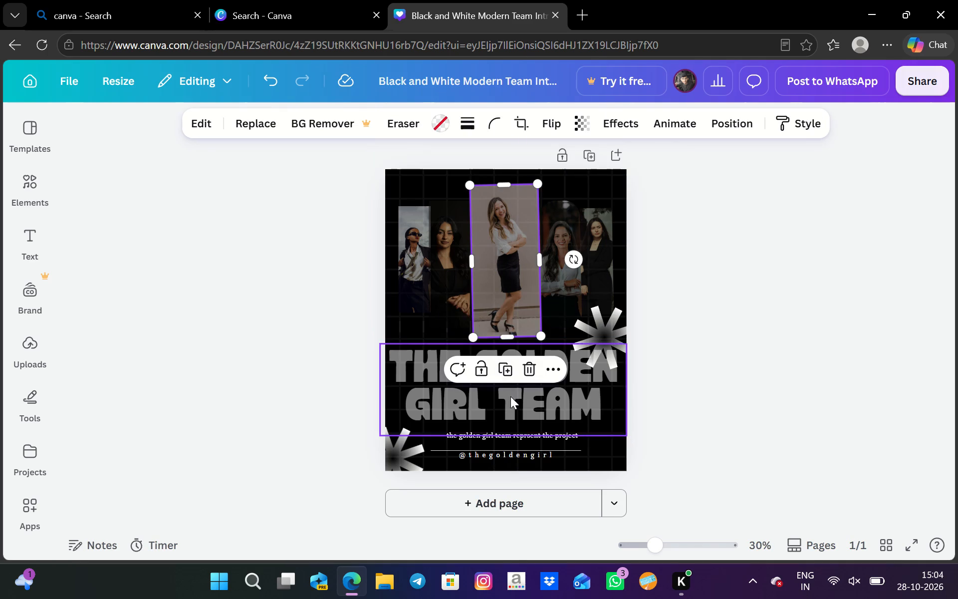
{"action": "left_click", "coordinate": [532, 438]}
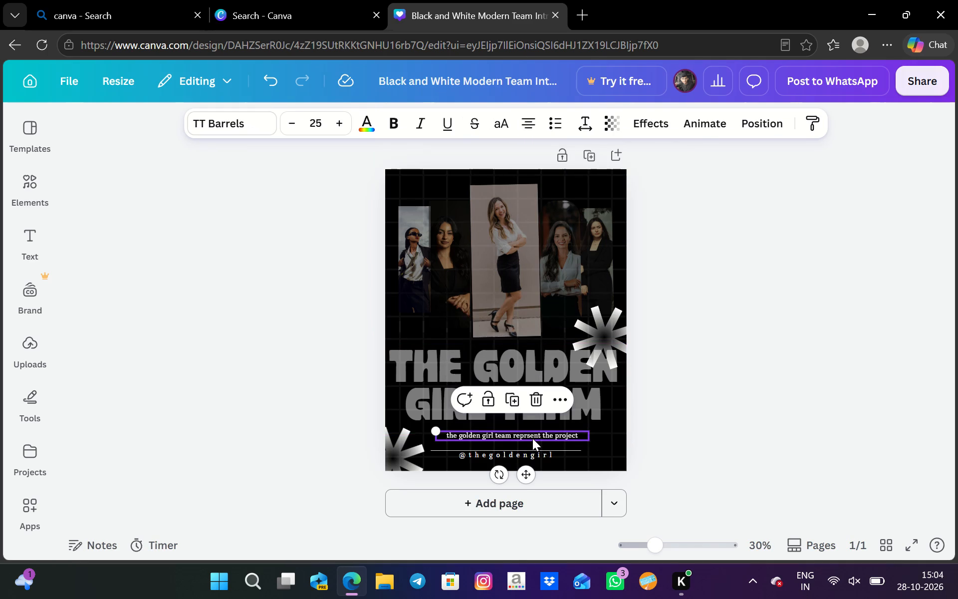
{"action": "left_click", "coordinate": [610, 126]}
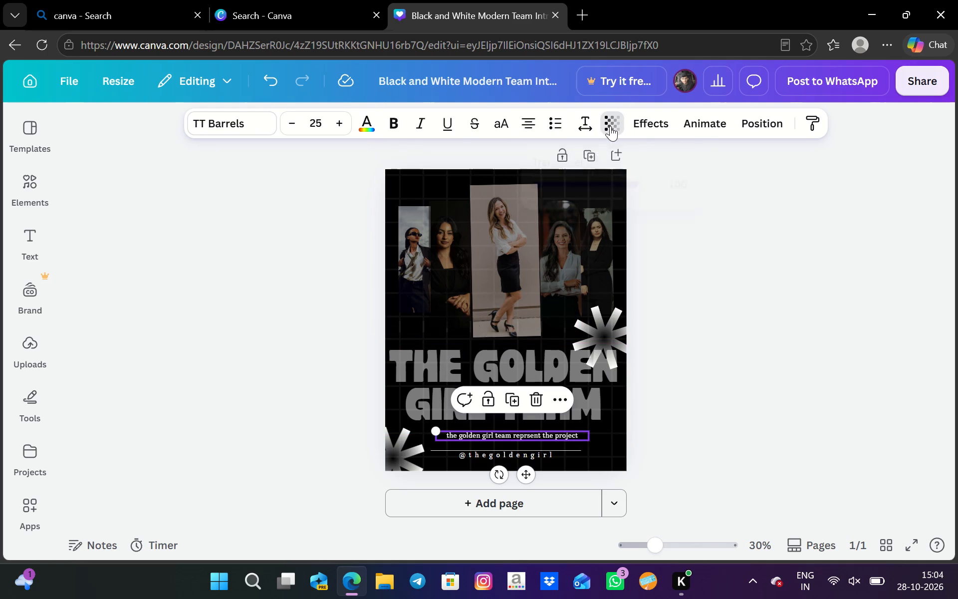
{"action": "left_click_drag", "start_coordinate": [647, 183], "coordinate": [605, 173]}
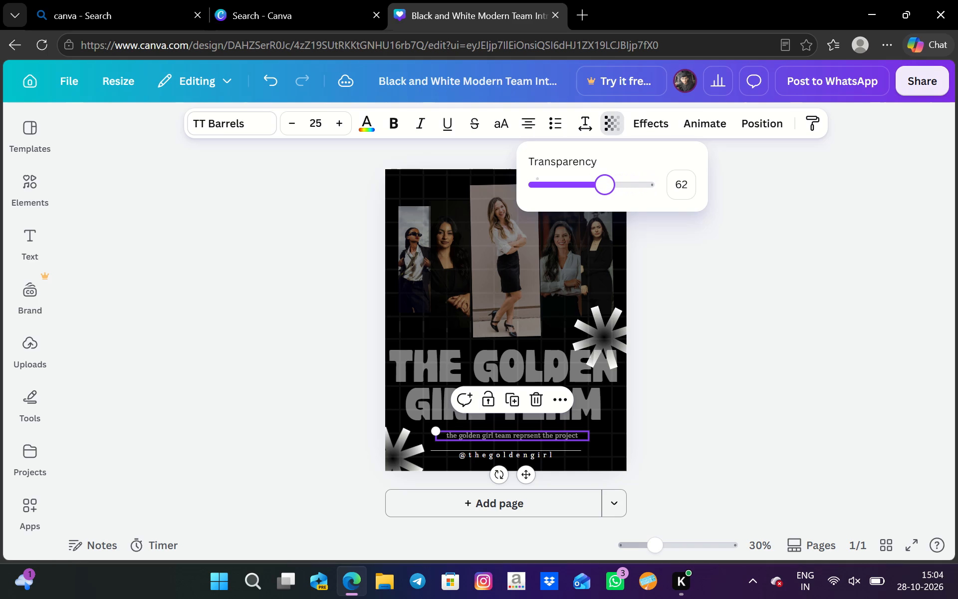
Set the tagline's letter spacing to 119 and tighten its line spacing to about 1.
{"action": "left_click", "coordinate": [588, 128]}
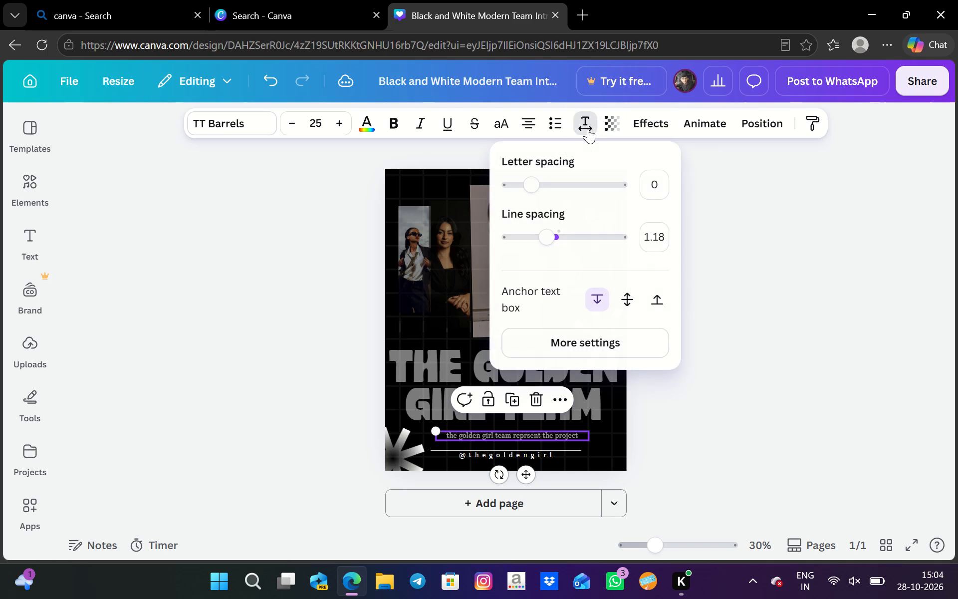
{"action": "left_click_drag", "start_coordinate": [529, 192], "coordinate": [538, 184]}
{"action": "left_click_drag", "start_coordinate": [538, 184], "coordinate": [536, 186]}
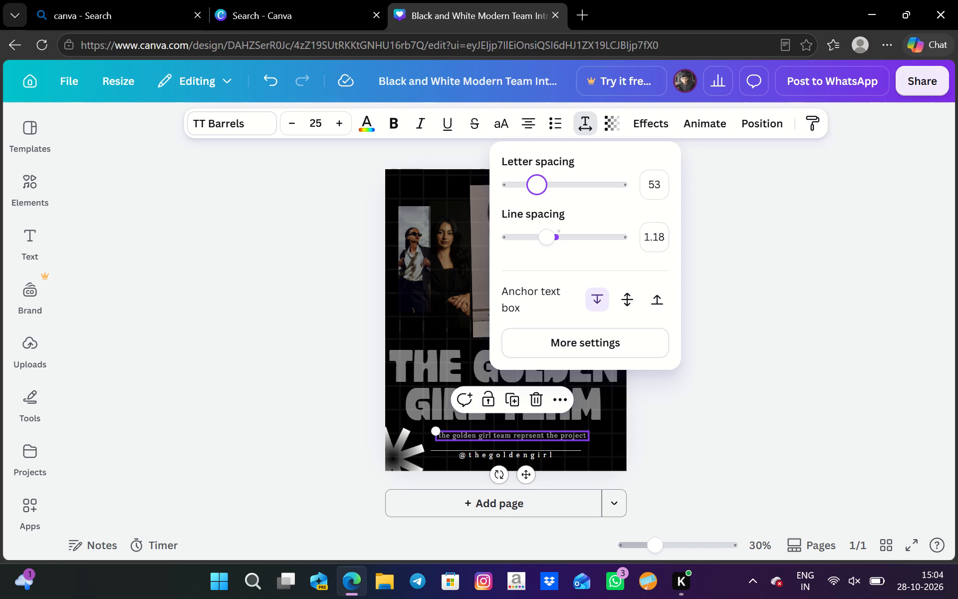
{"action": "left_click_drag", "start_coordinate": [536, 186], "coordinate": [544, 183]}
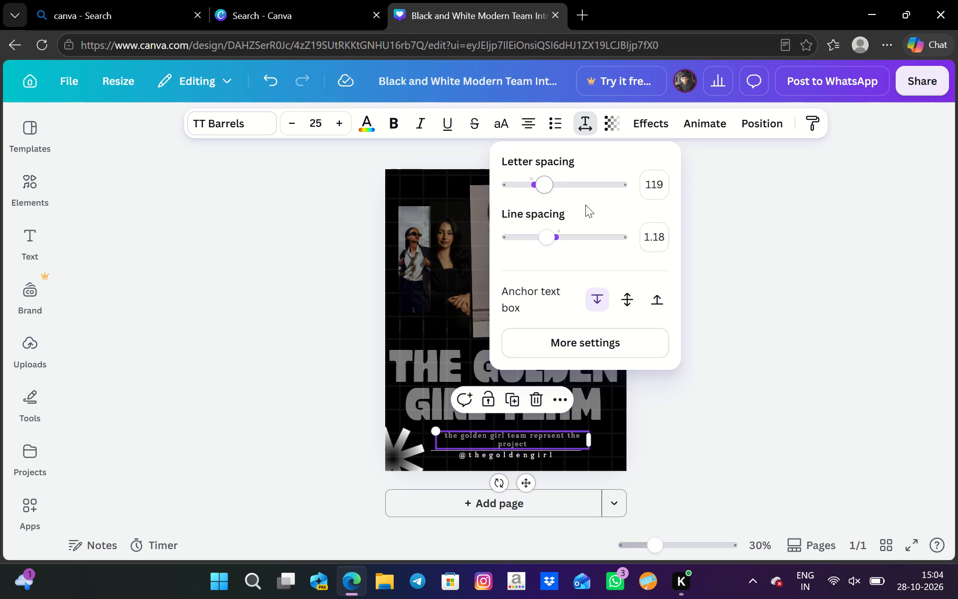
{"action": "left_click_drag", "start_coordinate": [552, 246], "coordinate": [538, 241]}
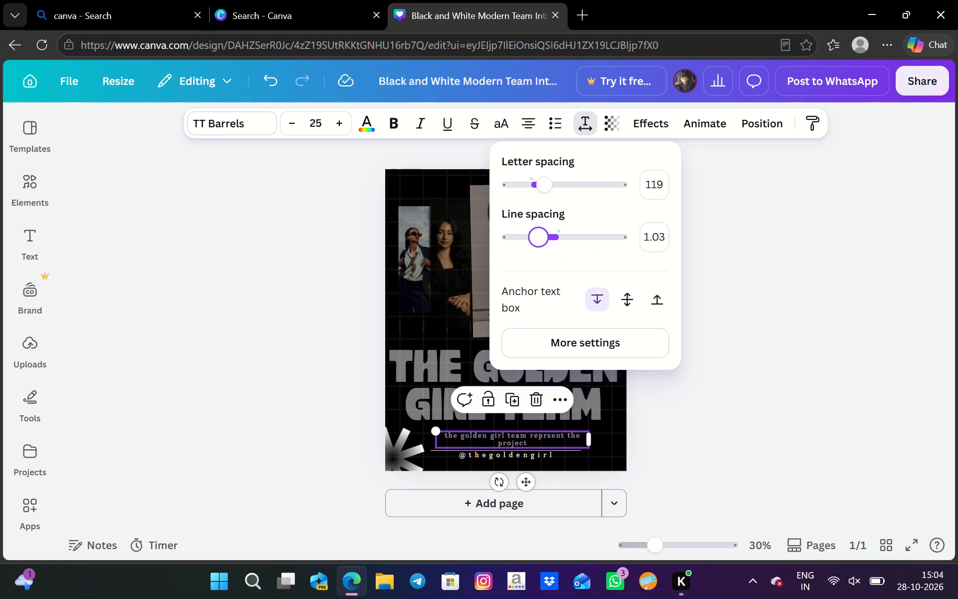
{"action": "left_click_drag", "start_coordinate": [538, 241], "coordinate": [534, 241]}
{"action": "left_click", "coordinate": [760, 225]}
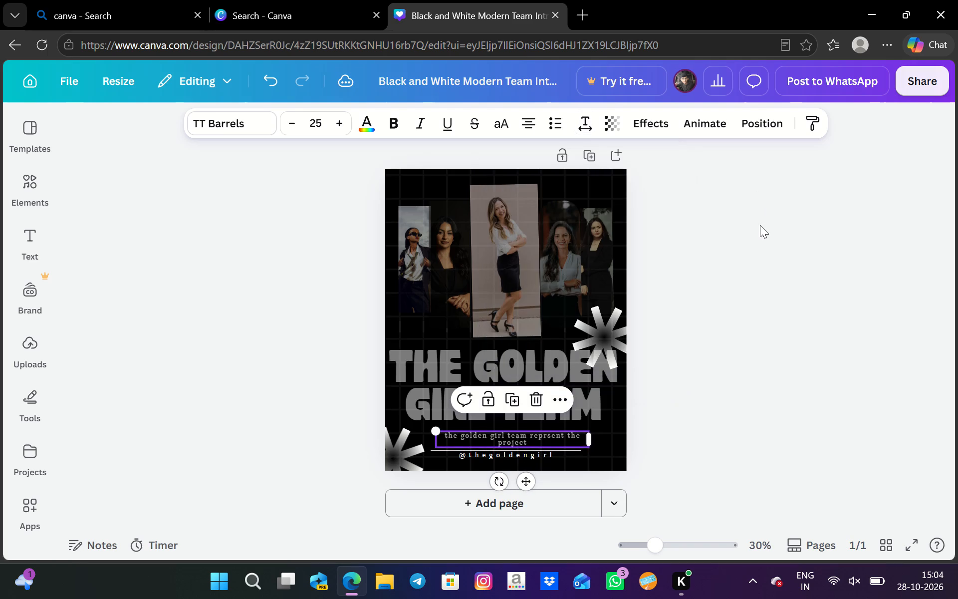
{"action": "left_click", "coordinate": [541, 455]}
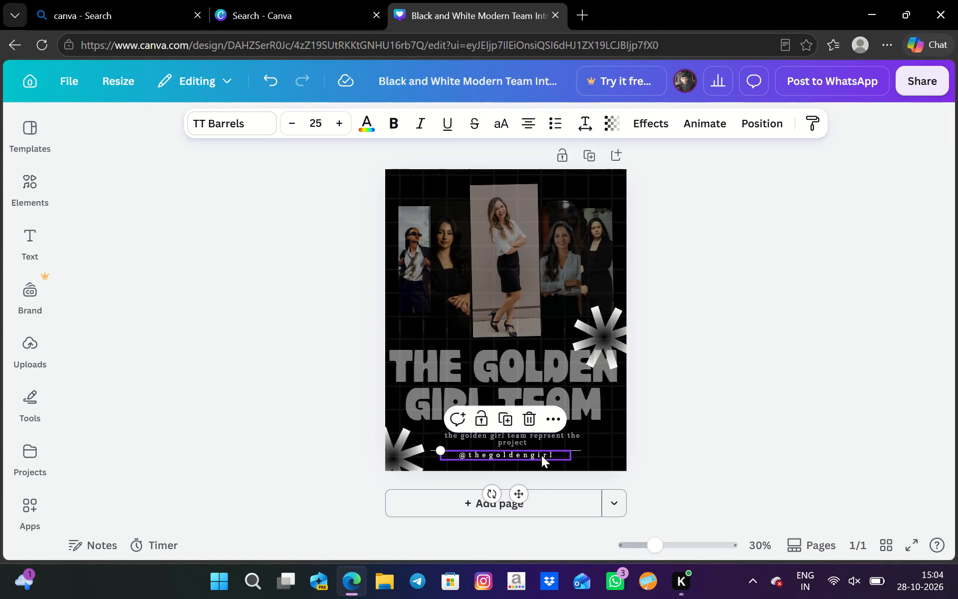
{"action": "left_click", "coordinate": [583, 130]}
{"action": "left_click_drag", "start_coordinate": [553, 242], "coordinate": [542, 244]}
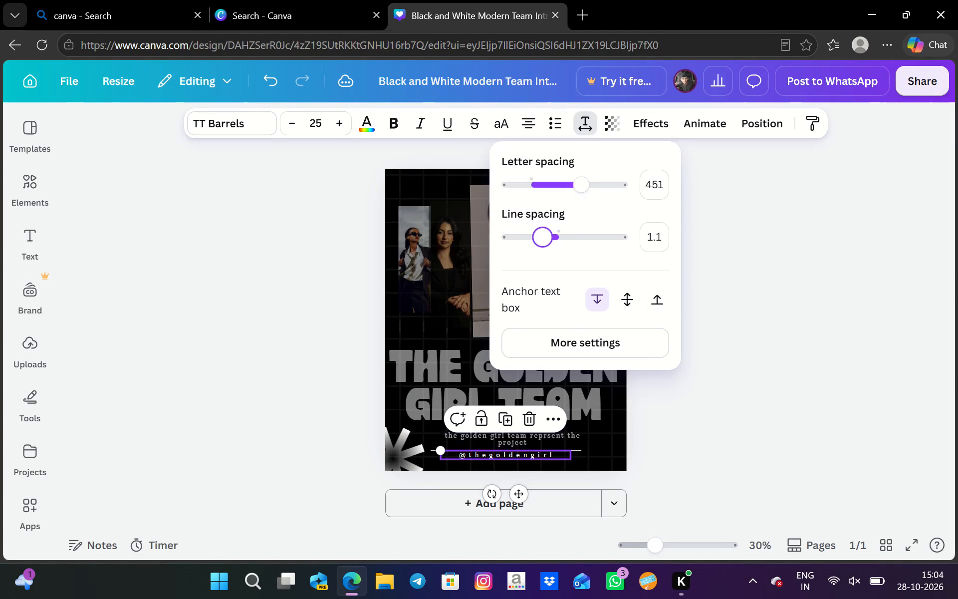
{"action": "left_click_drag", "start_coordinate": [542, 244], "coordinate": [542, 244]}
{"action": "left_click_drag", "start_coordinate": [577, 189], "coordinate": [607, 197]}
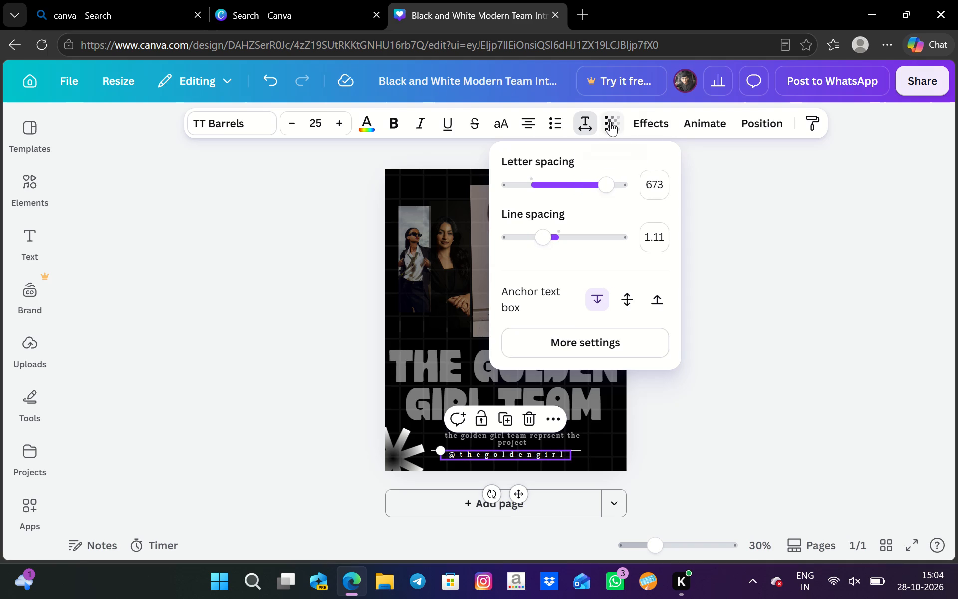
{"action": "left_click", "coordinate": [610, 121]}
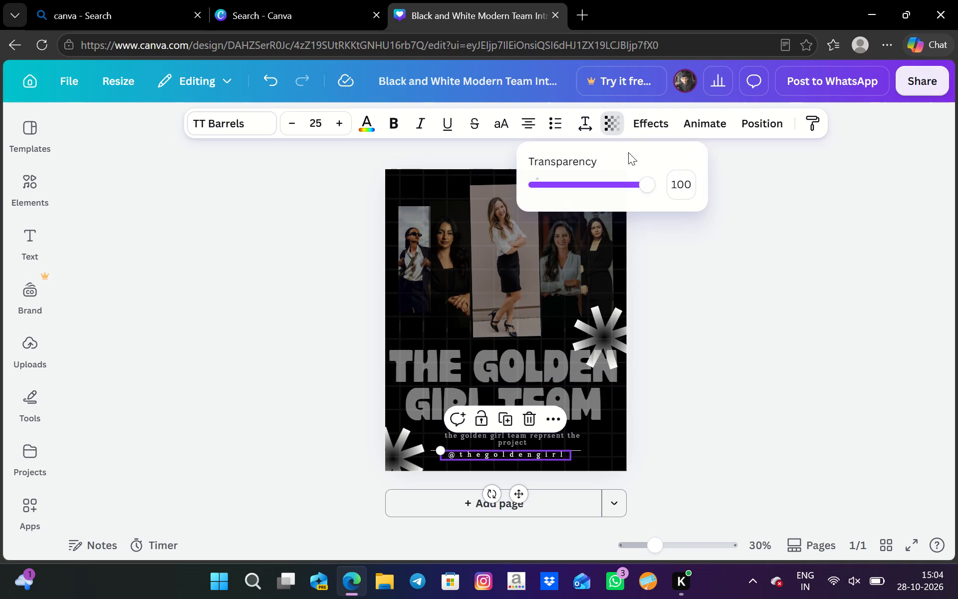
{"action": "left_click_drag", "start_coordinate": [647, 195], "coordinate": [581, 191]}
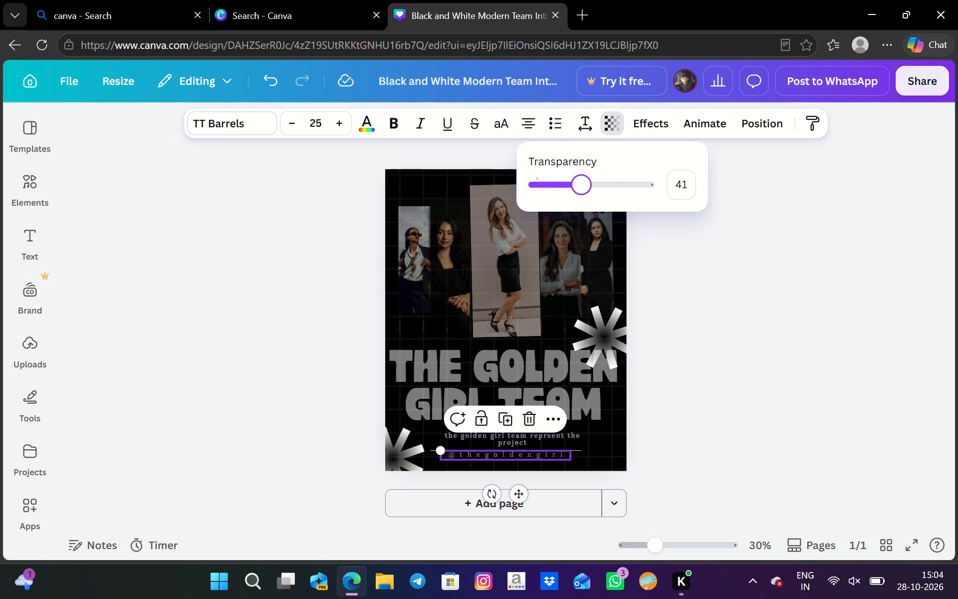
{"action": "left_click_drag", "start_coordinate": [581, 191], "coordinate": [618, 201]}
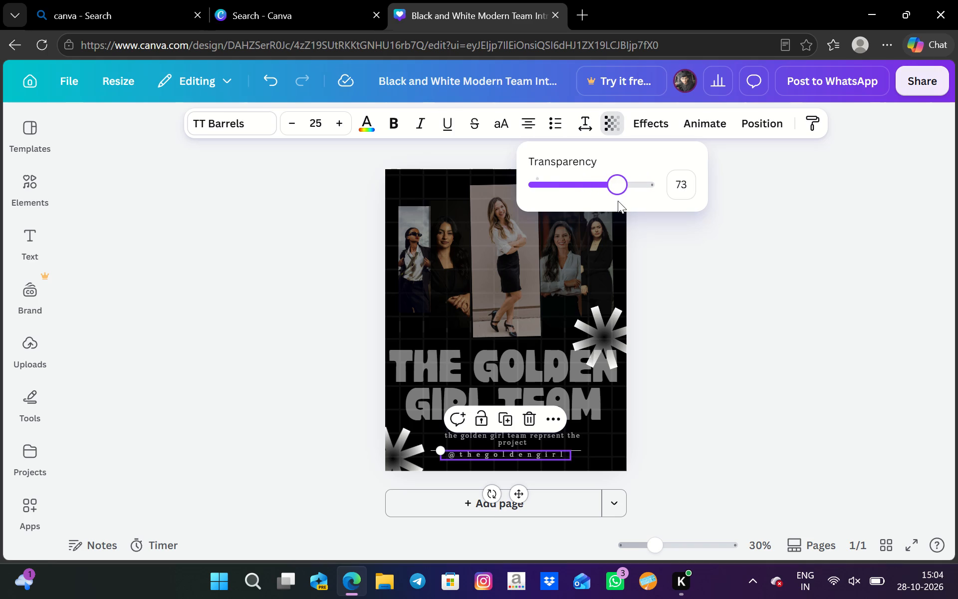
{"action": "left_click", "coordinate": [648, 111]}
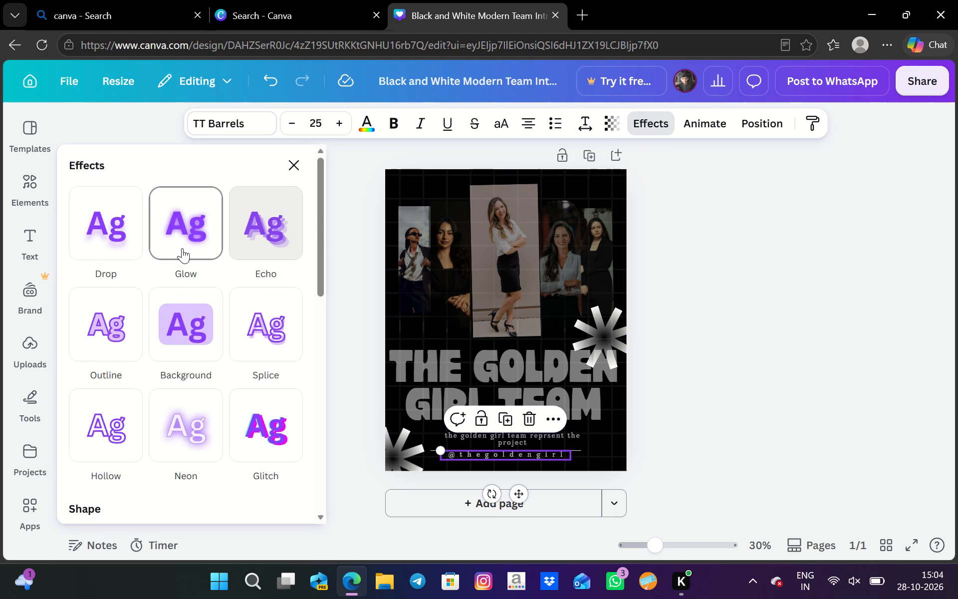
{"action": "left_click", "coordinate": [170, 240]}
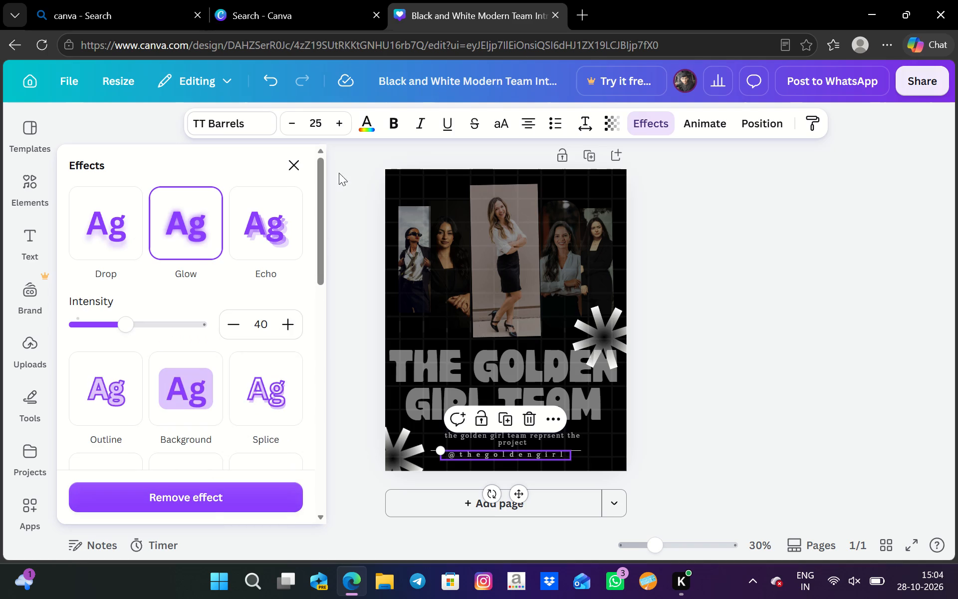
{"action": "left_click", "coordinate": [293, 169]}
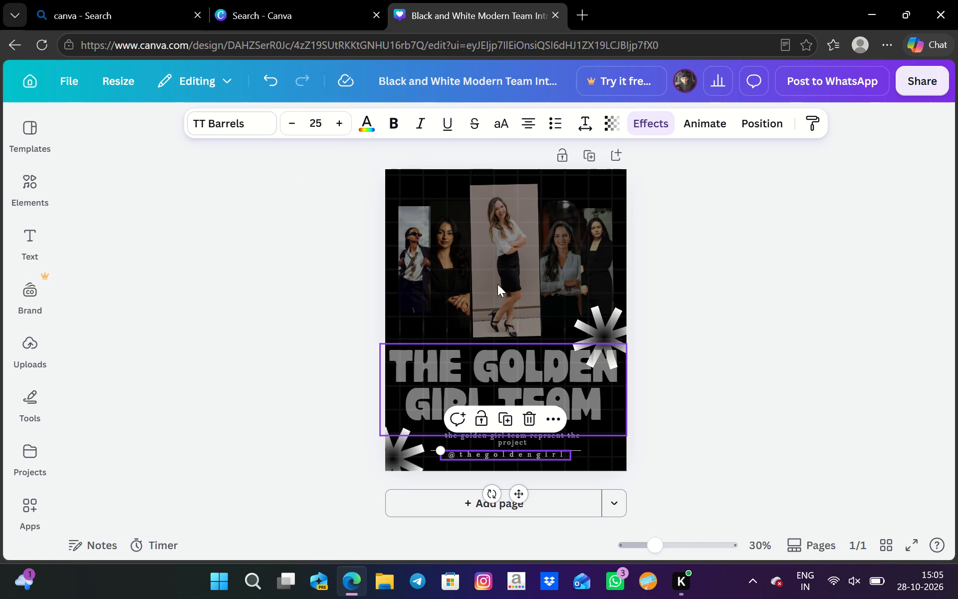
{"action": "left_click", "coordinate": [555, 124]}
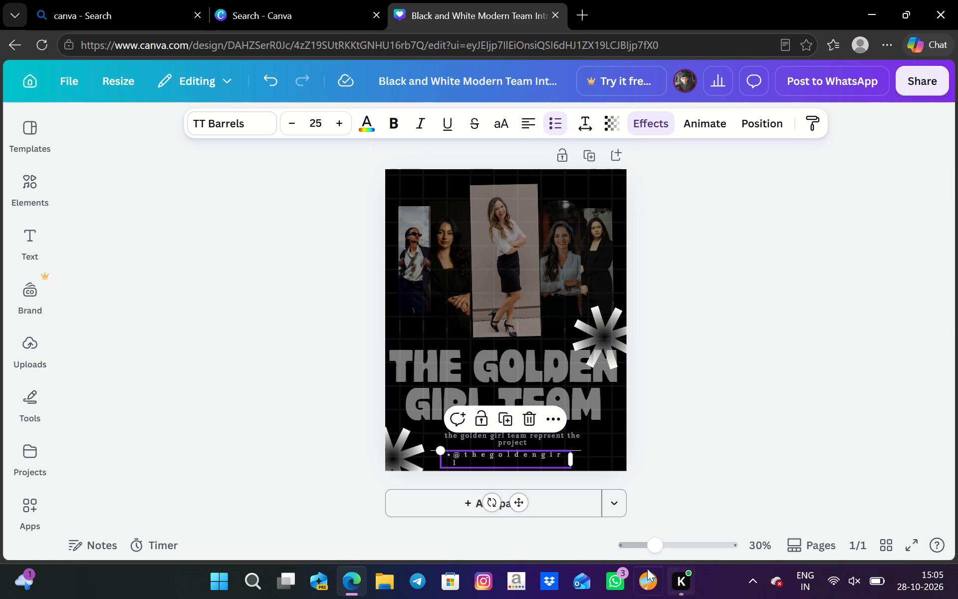
{"action": "left_click_drag", "start_coordinate": [572, 463], "coordinate": [573, 463]}
{"action": "left_click_drag", "start_coordinate": [573, 463], "coordinate": [579, 461]}
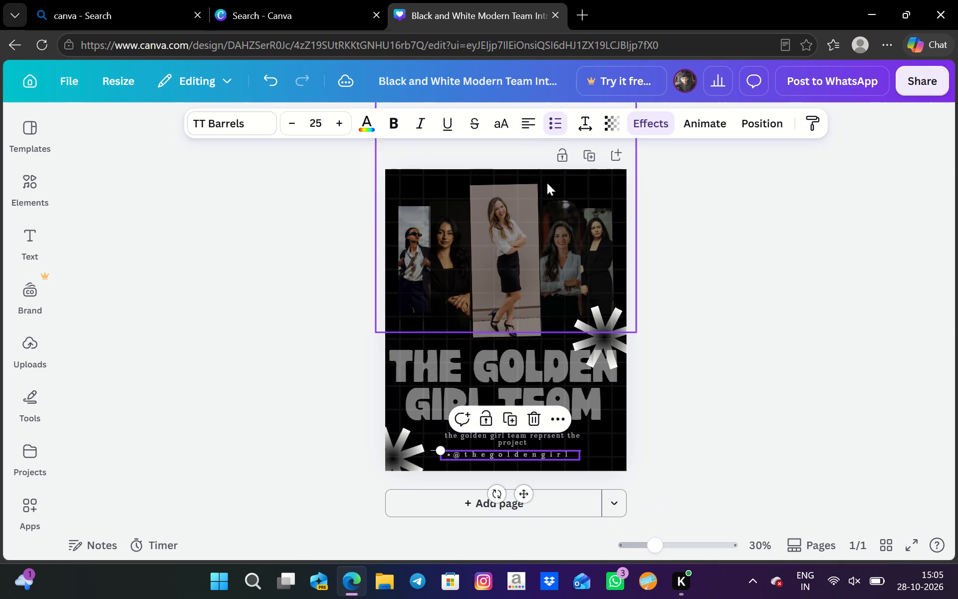
Try the different text alignments on the bulleted handle and set it to justified.
{"action": "left_click", "coordinate": [537, 121]}
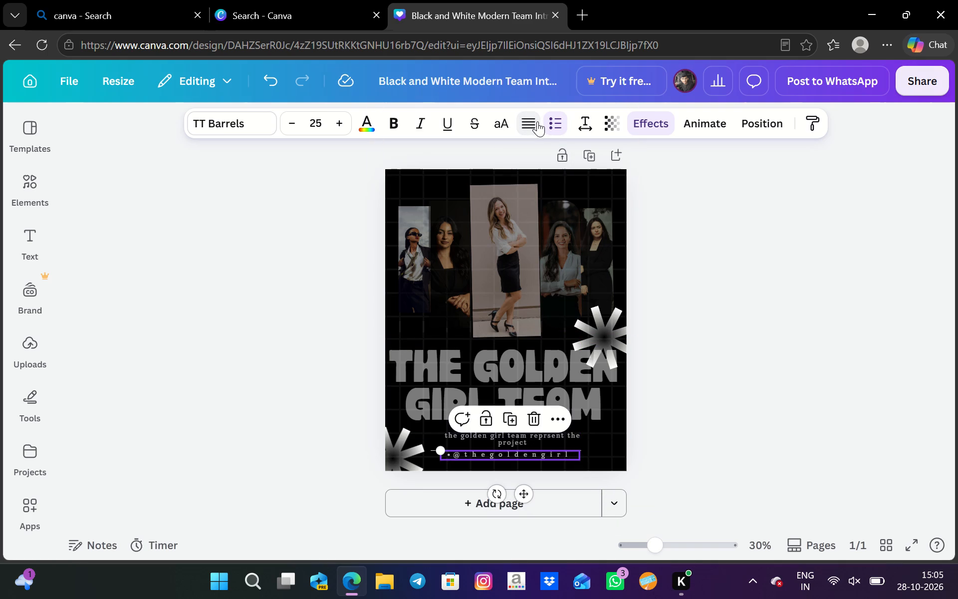
{"action": "left_click", "coordinate": [537, 121]}
{"action": "left_click", "coordinate": [537, 121]}
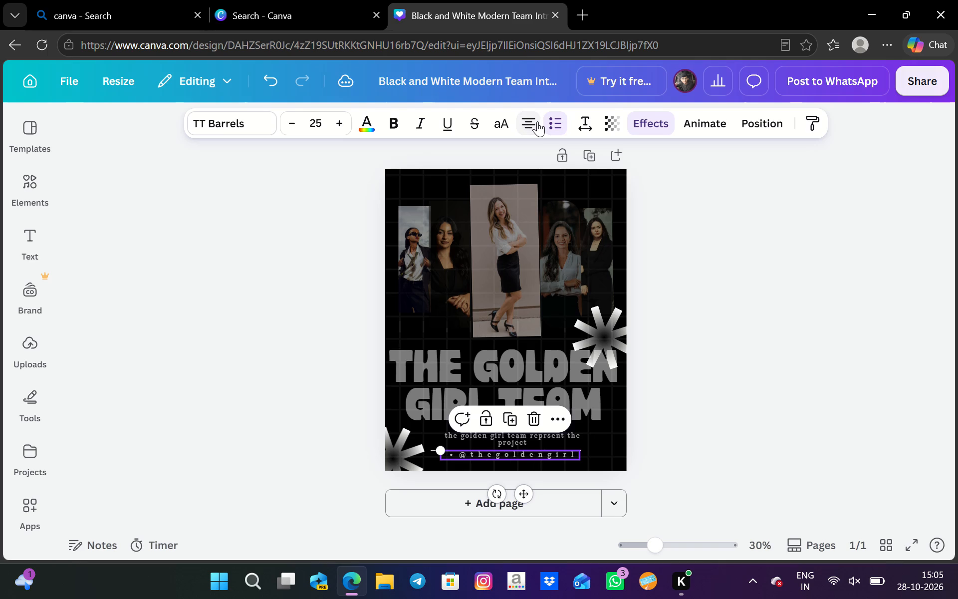
{"action": "left_click", "coordinate": [537, 121]}
{"action": "left_click", "coordinate": [537, 121]}
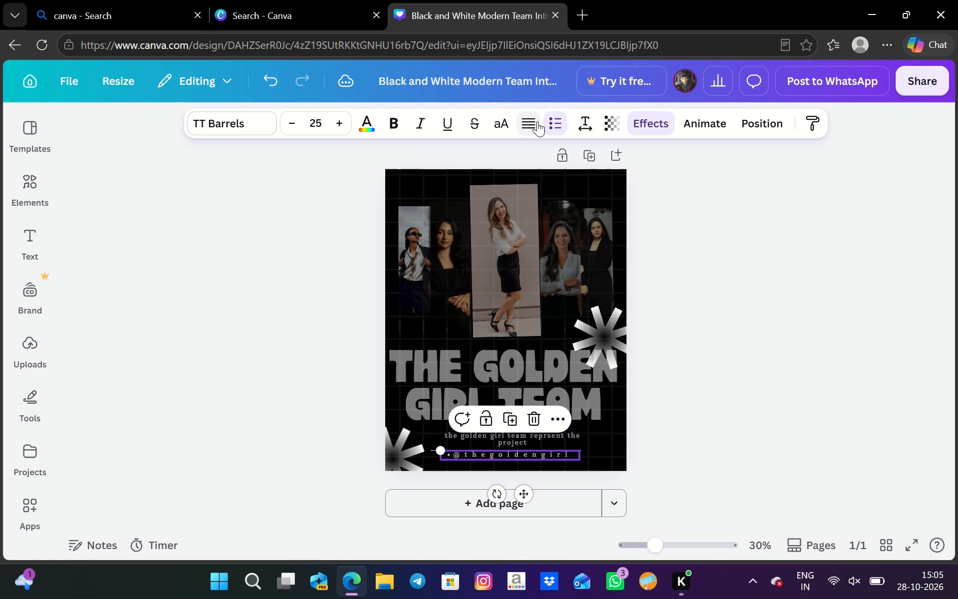
{"action": "left_click", "coordinate": [537, 121]}
{"action": "left_click", "coordinate": [537, 121]}
{"action": "left_click", "coordinate": [537, 121]}
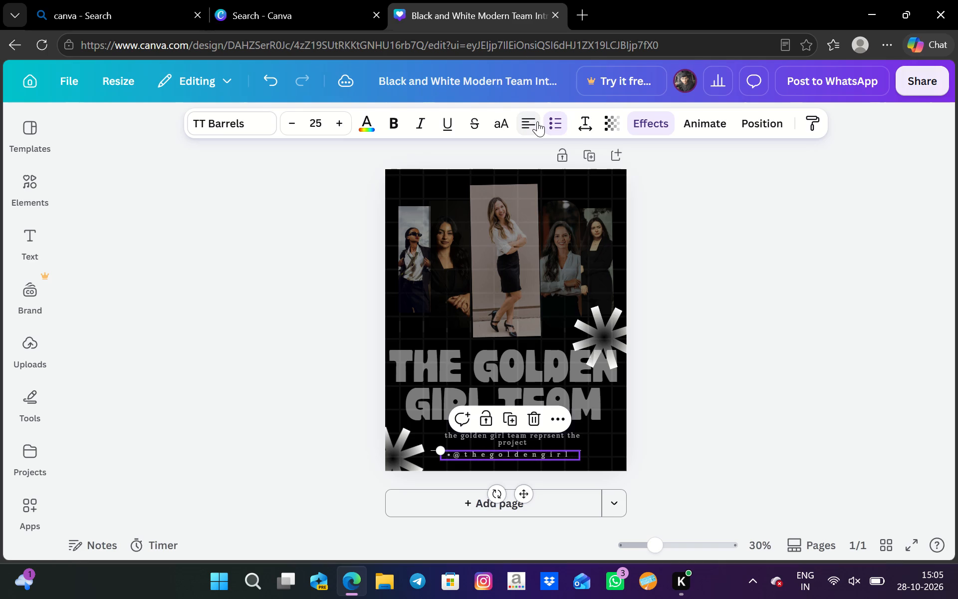
{"action": "left_click", "coordinate": [537, 121]}
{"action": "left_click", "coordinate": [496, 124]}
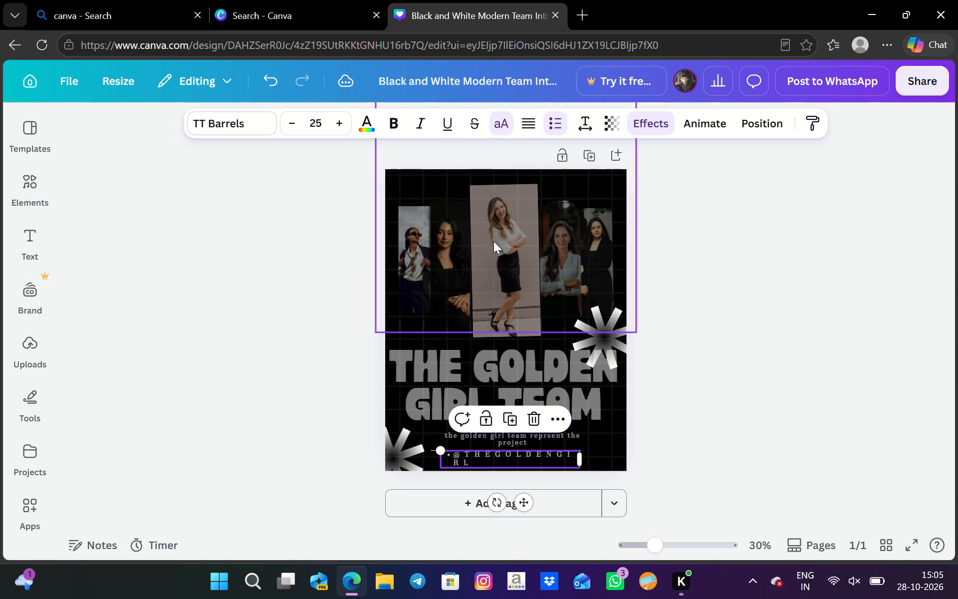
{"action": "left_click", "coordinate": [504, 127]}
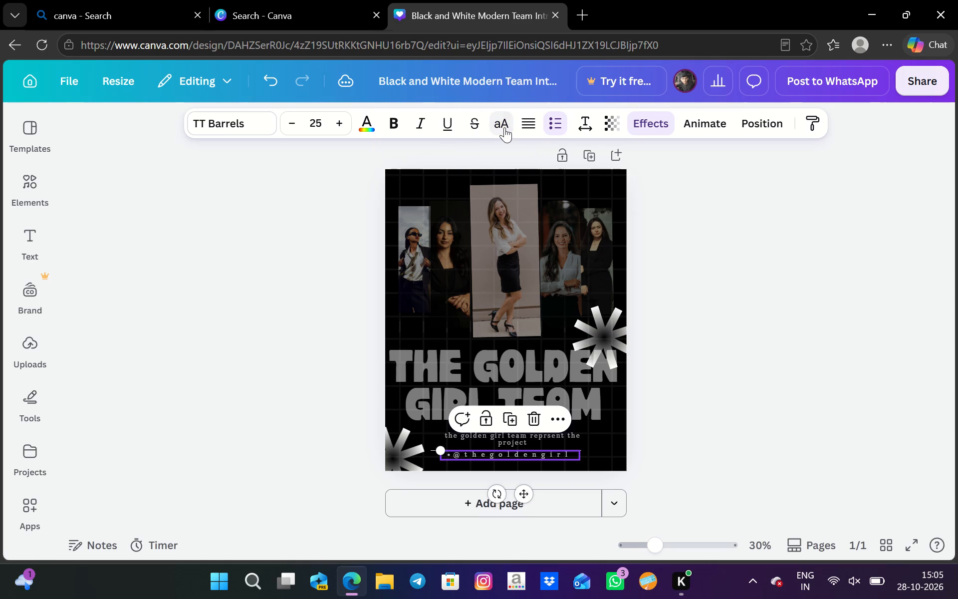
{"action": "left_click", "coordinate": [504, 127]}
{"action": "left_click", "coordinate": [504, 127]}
{"action": "left_click", "coordinate": [477, 123]}
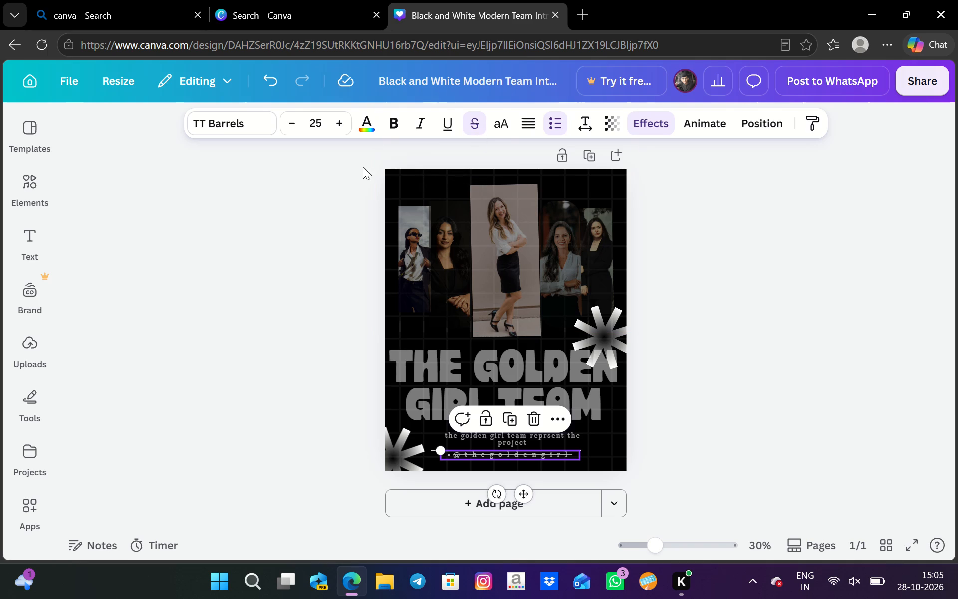
{"action": "left_click", "coordinate": [445, 125]}
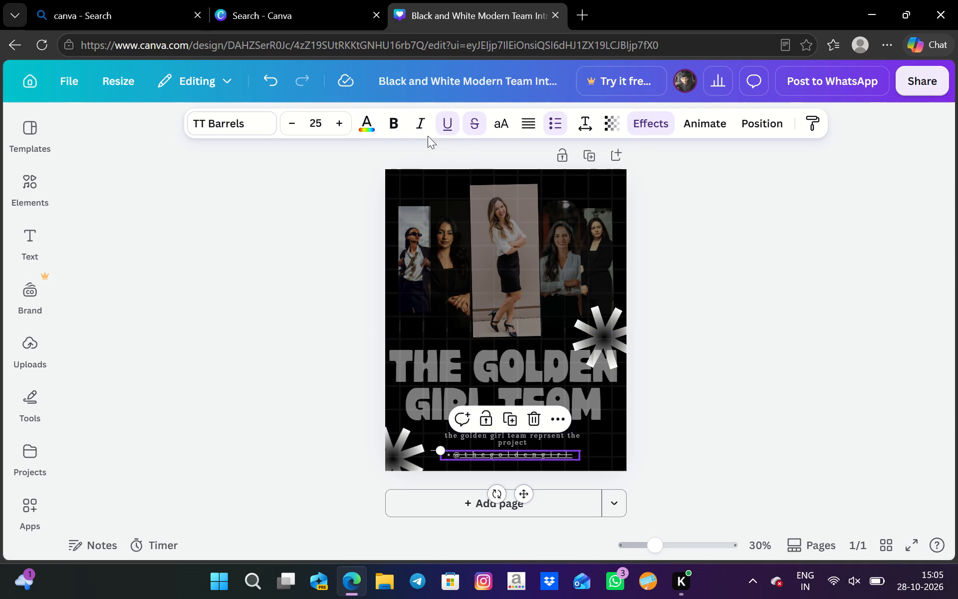
{"action": "left_click", "coordinate": [422, 126]}
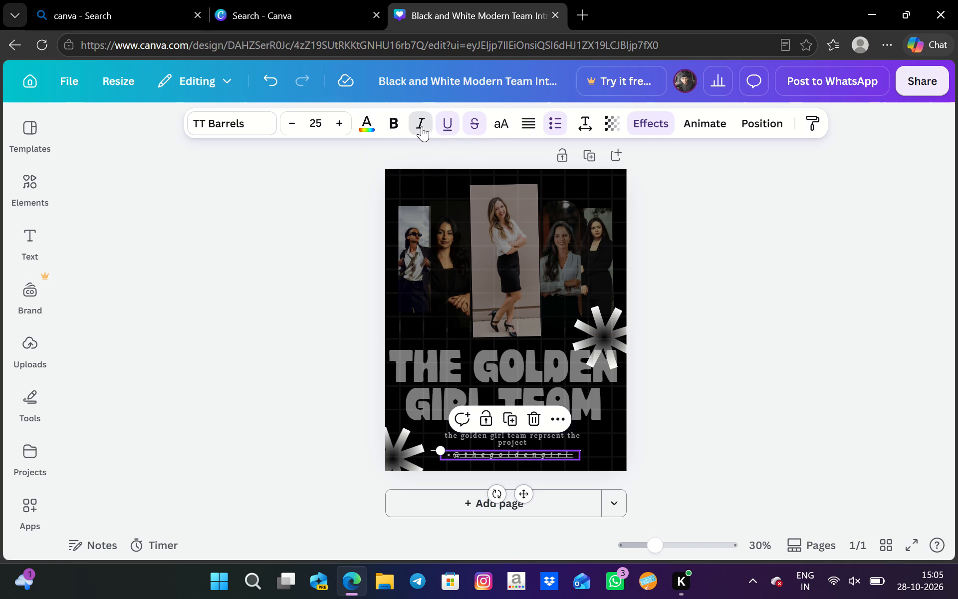
{"action": "left_click", "coordinate": [422, 126]}
{"action": "left_click", "coordinate": [422, 126]}
{"action": "left_click", "coordinate": [393, 125]}
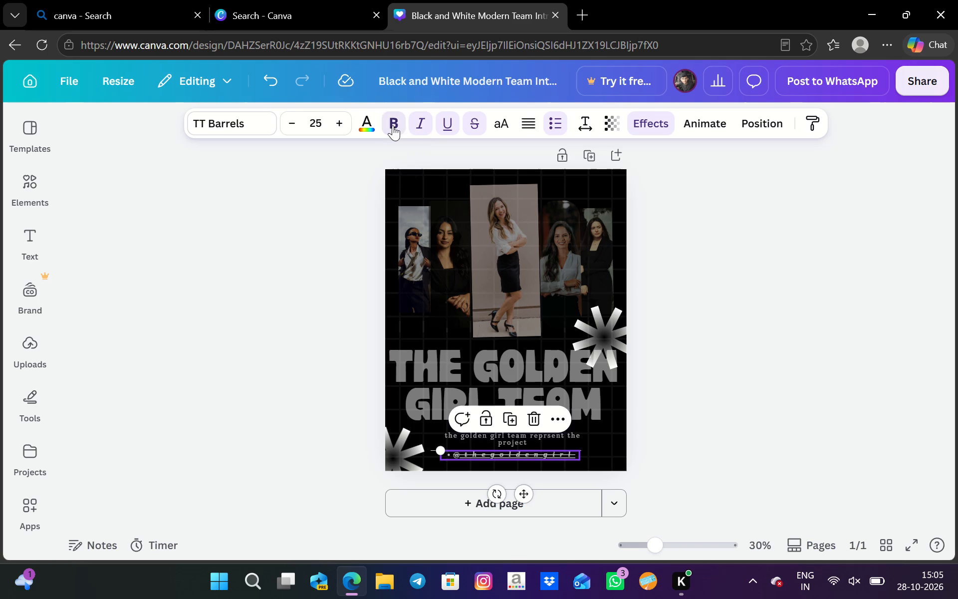
{"action": "left_click", "coordinate": [364, 126]}
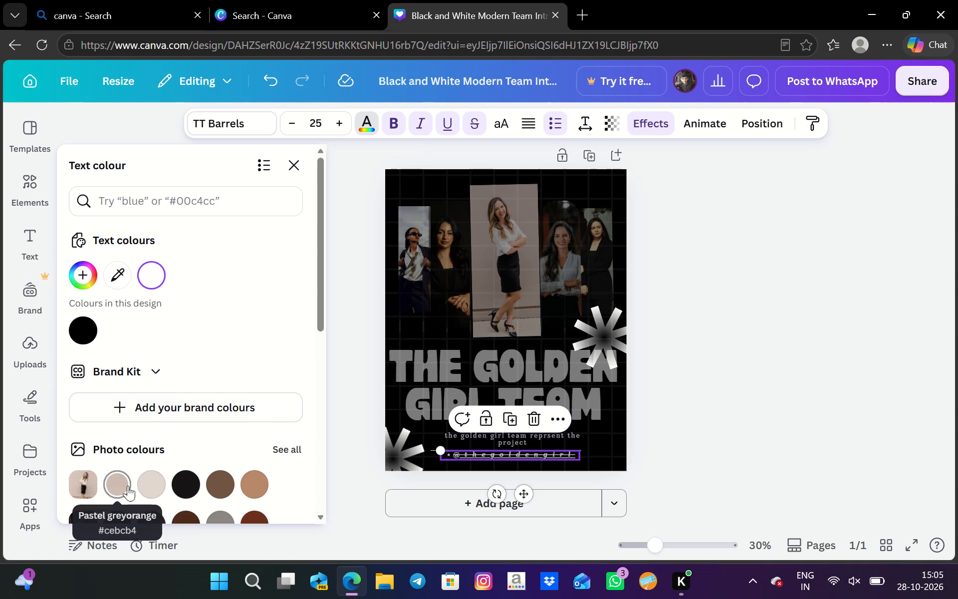
{"action": "scroll", "coordinate": [231, 477], "scroll_direction": "down", "scroll_amount": 1}
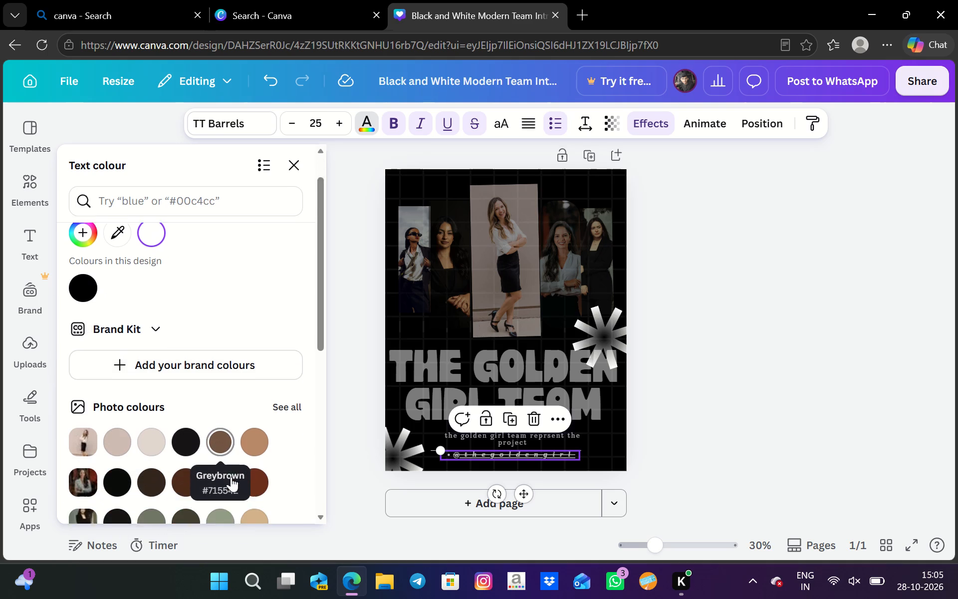
{"action": "scroll", "coordinate": [231, 477], "scroll_direction": "down", "scroll_amount": 1}
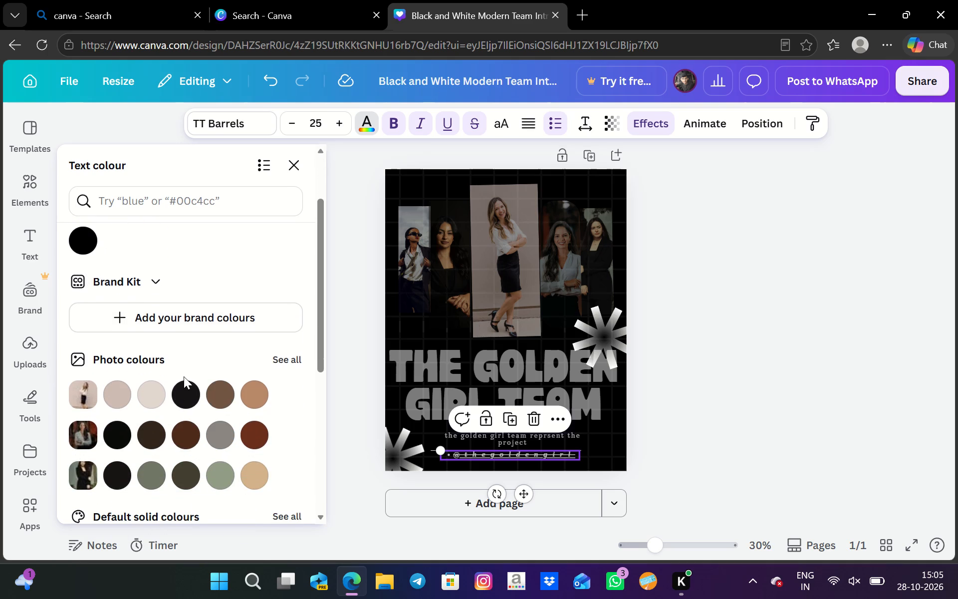
{"action": "left_click", "coordinate": [154, 398]}
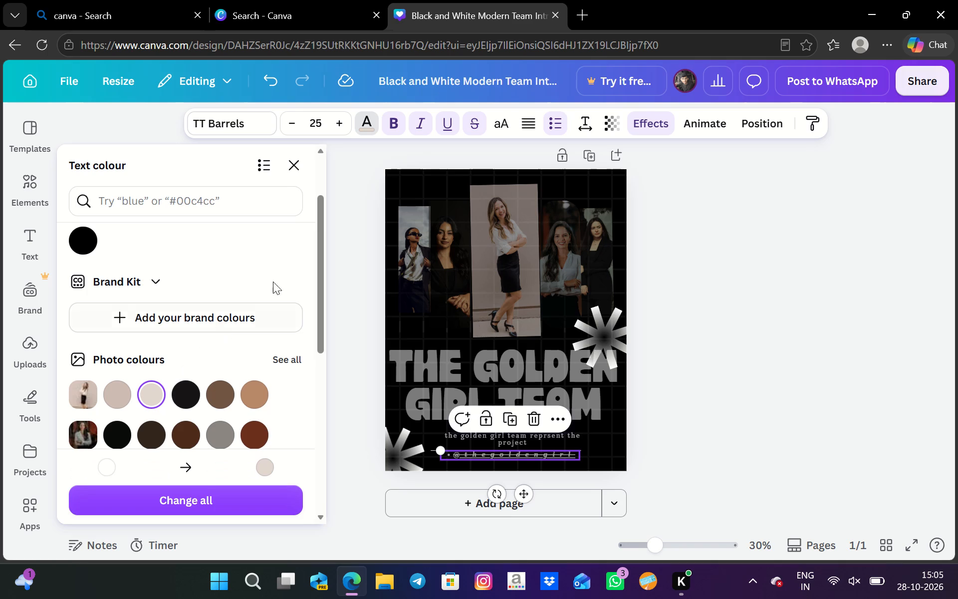
{"action": "left_click", "coordinate": [289, 166]}
{"action": "scroll", "coordinate": [292, 280], "scroll_direction": "up", "scroll_amount": 2}
{"action": "scroll", "coordinate": [292, 280], "scroll_direction": "down", "scroll_amount": 1}
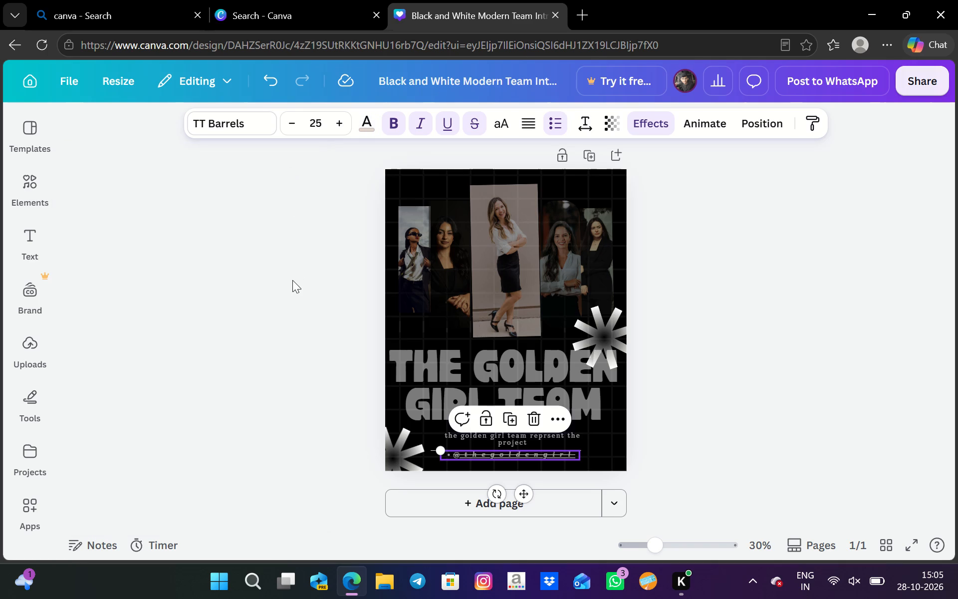
{"action": "scroll", "coordinate": [292, 280], "scroll_direction": "down", "scroll_amount": 1}
{"action": "scroll", "coordinate": [292, 280], "scroll_direction": "up", "scroll_amount": 2}
{"action": "left_click", "coordinate": [701, 129]}
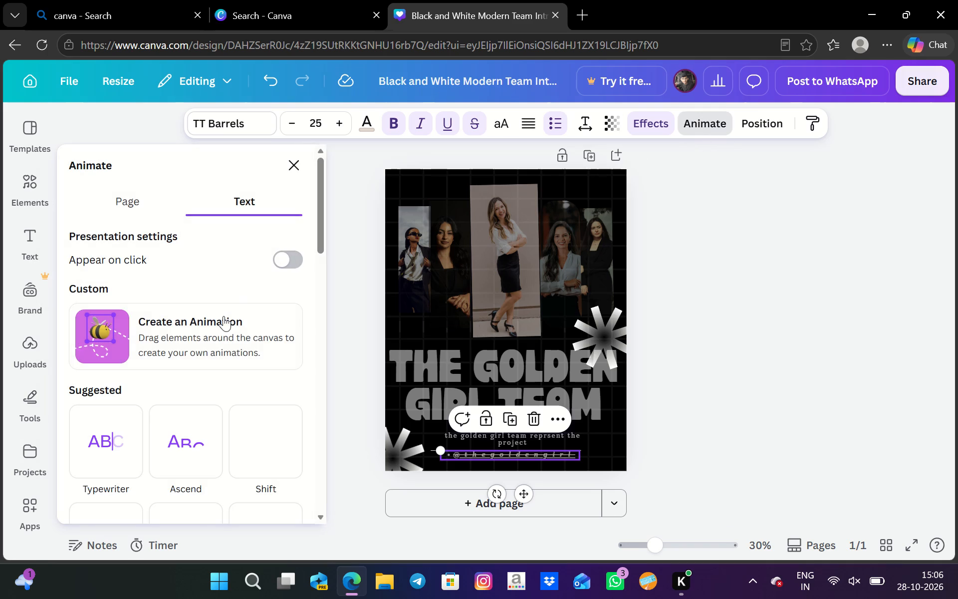
{"action": "scroll", "coordinate": [197, 404], "scroll_direction": "down", "scroll_amount": 2}
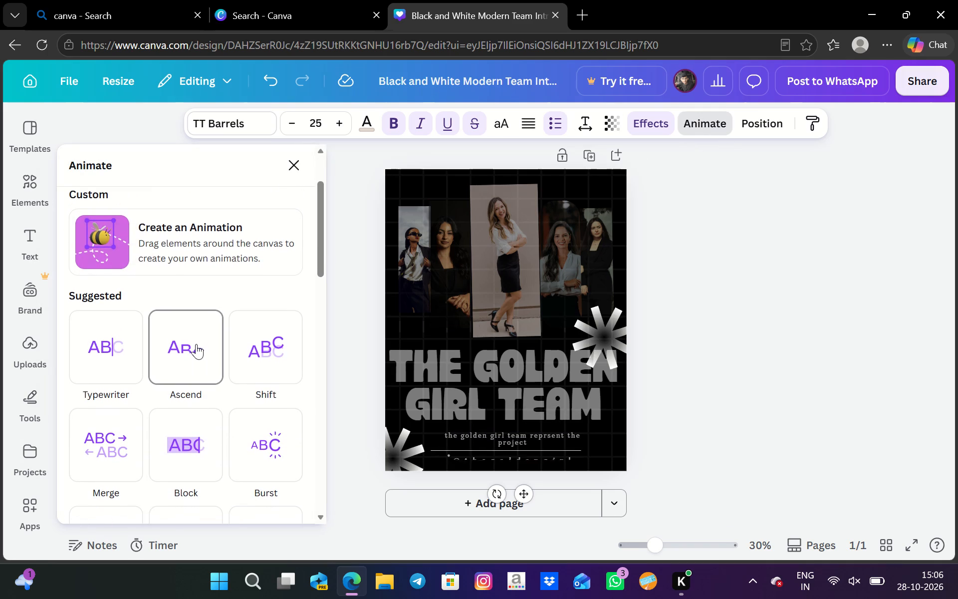
{"action": "left_click", "coordinate": [118, 358]}
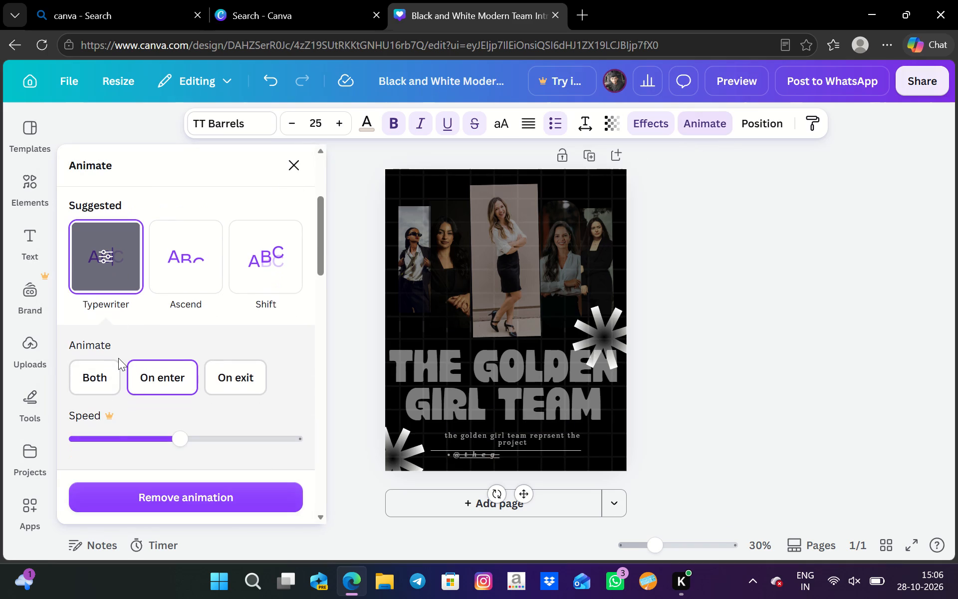
{"action": "left_click", "coordinate": [295, 160]}
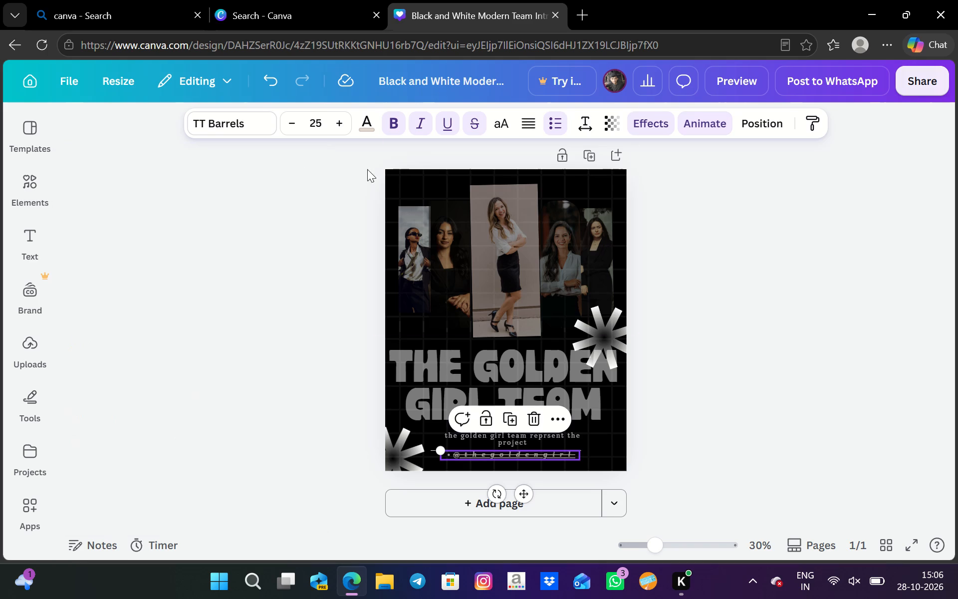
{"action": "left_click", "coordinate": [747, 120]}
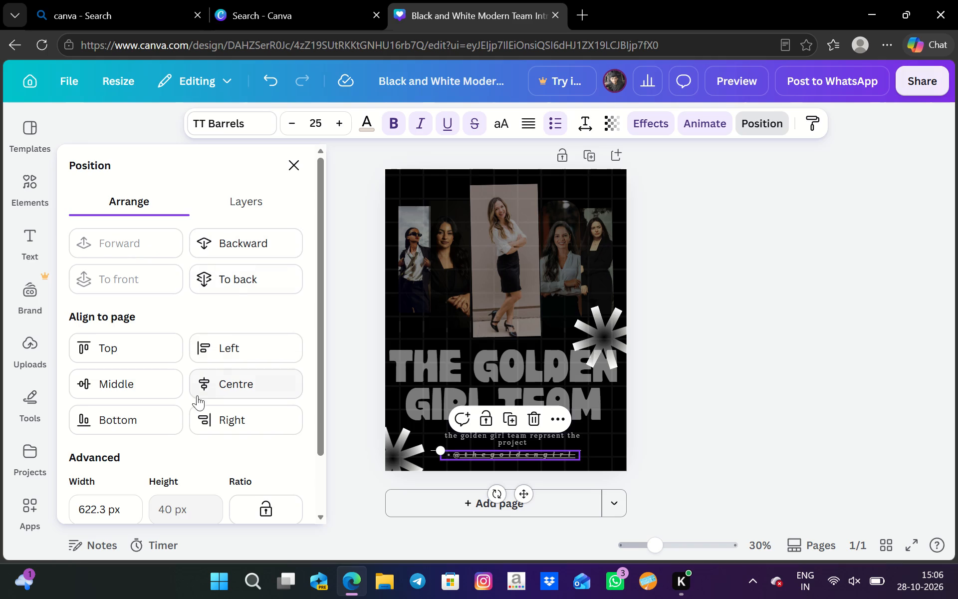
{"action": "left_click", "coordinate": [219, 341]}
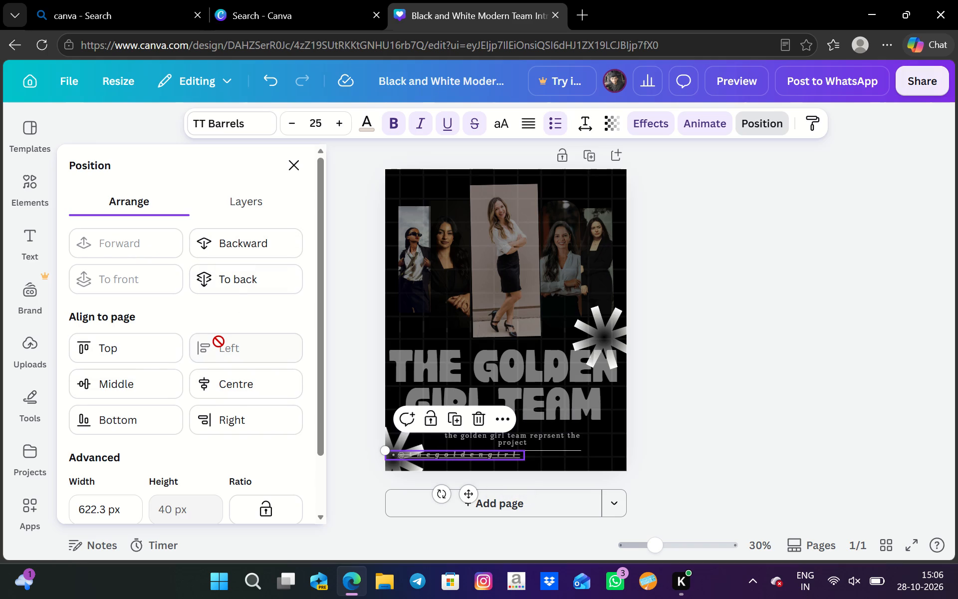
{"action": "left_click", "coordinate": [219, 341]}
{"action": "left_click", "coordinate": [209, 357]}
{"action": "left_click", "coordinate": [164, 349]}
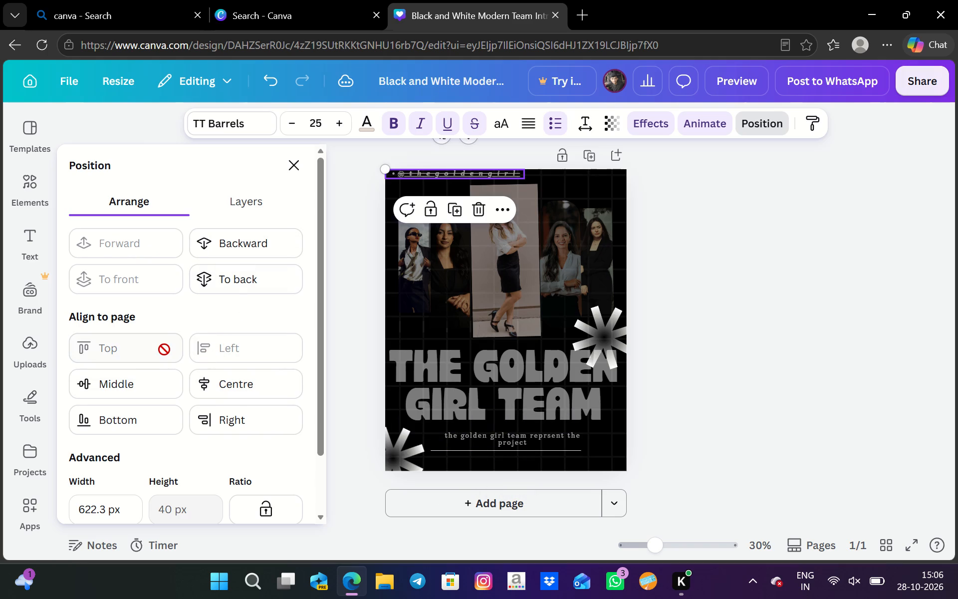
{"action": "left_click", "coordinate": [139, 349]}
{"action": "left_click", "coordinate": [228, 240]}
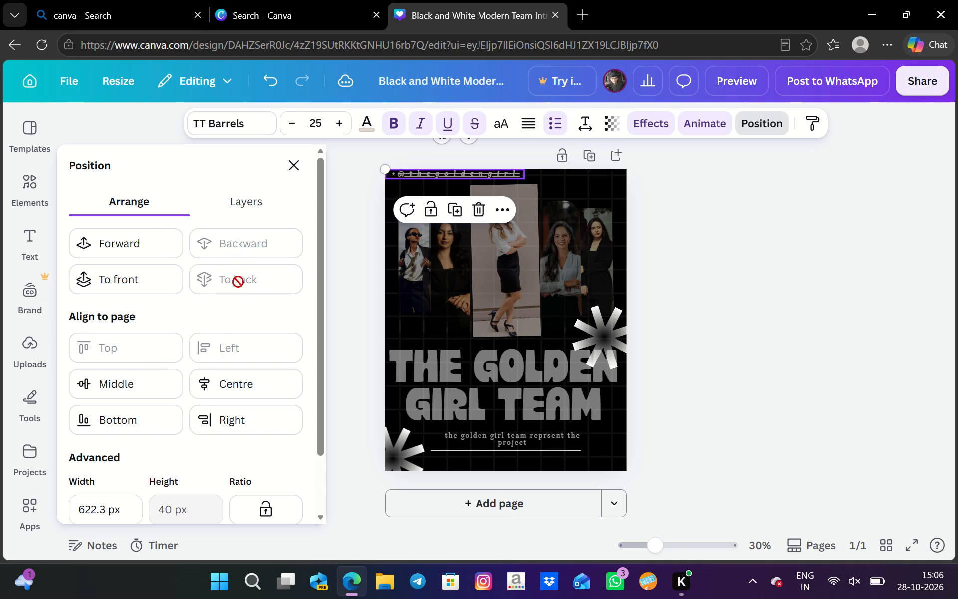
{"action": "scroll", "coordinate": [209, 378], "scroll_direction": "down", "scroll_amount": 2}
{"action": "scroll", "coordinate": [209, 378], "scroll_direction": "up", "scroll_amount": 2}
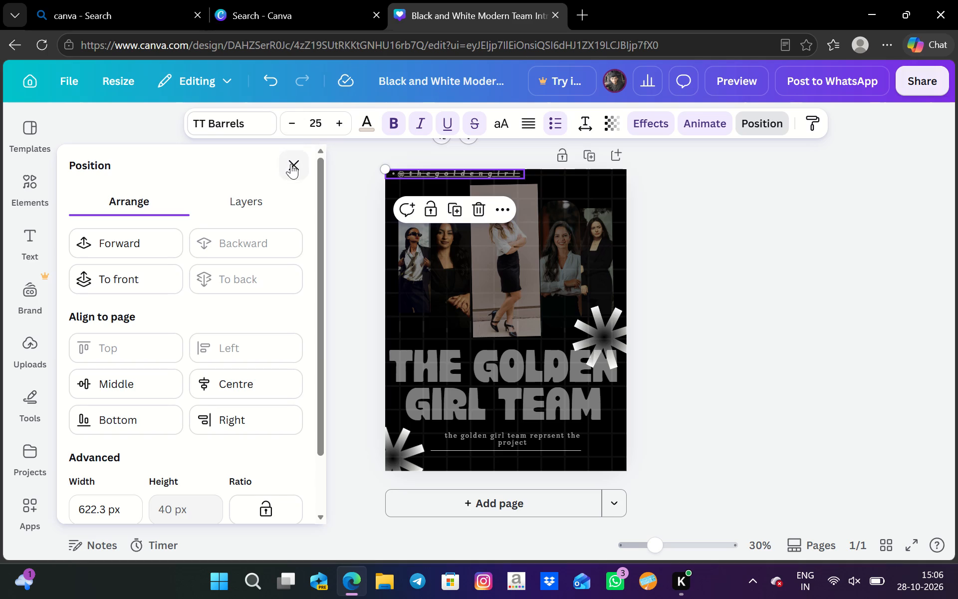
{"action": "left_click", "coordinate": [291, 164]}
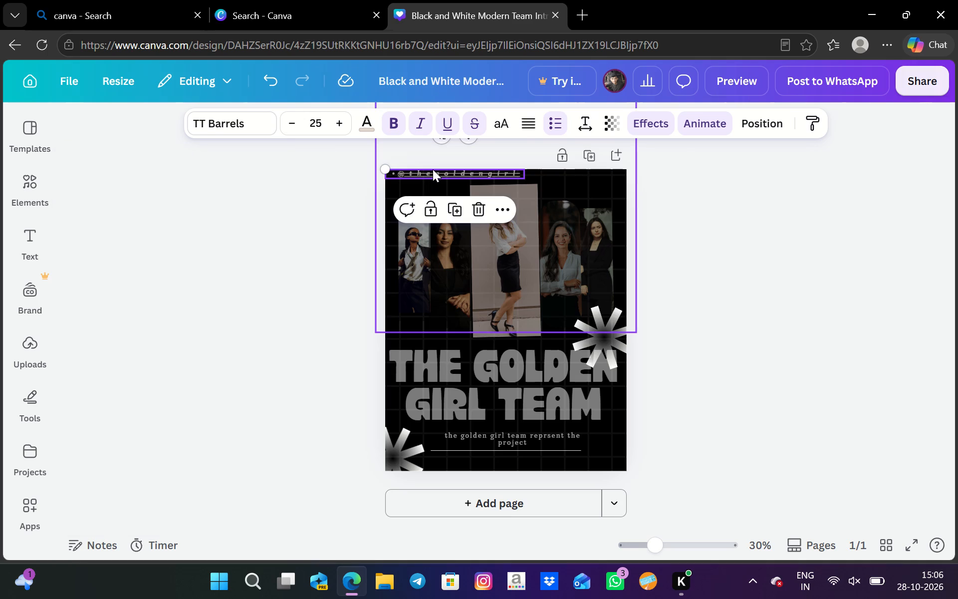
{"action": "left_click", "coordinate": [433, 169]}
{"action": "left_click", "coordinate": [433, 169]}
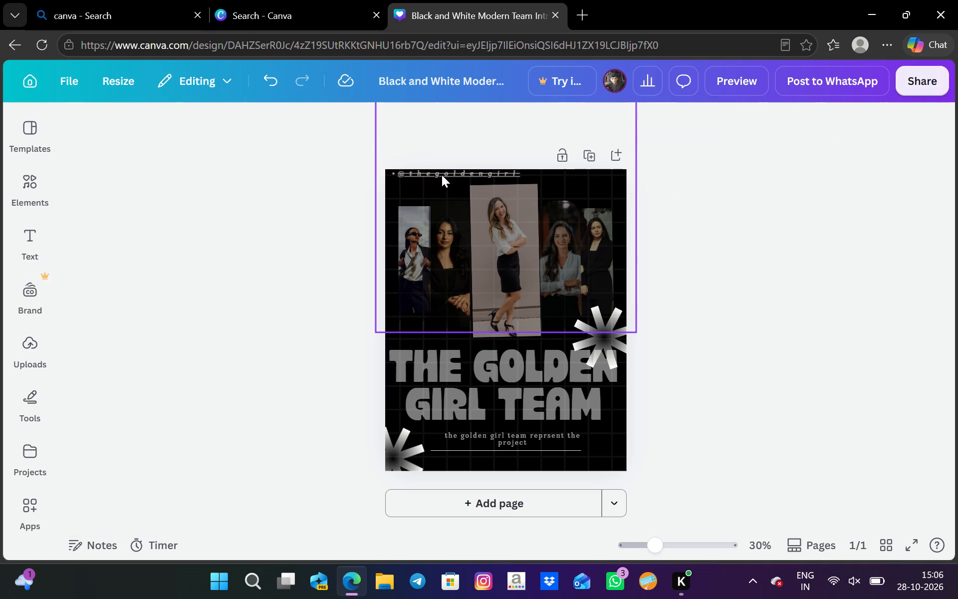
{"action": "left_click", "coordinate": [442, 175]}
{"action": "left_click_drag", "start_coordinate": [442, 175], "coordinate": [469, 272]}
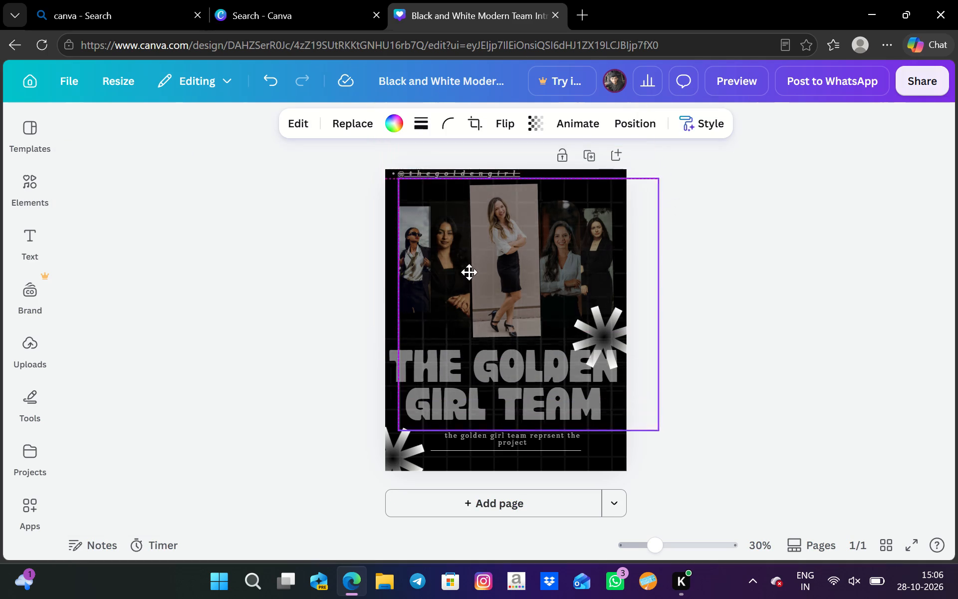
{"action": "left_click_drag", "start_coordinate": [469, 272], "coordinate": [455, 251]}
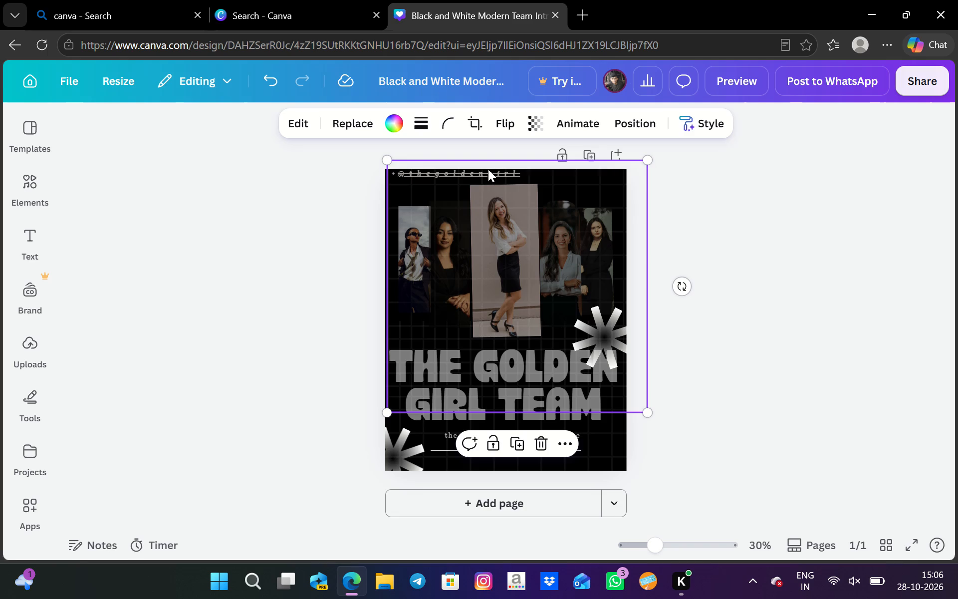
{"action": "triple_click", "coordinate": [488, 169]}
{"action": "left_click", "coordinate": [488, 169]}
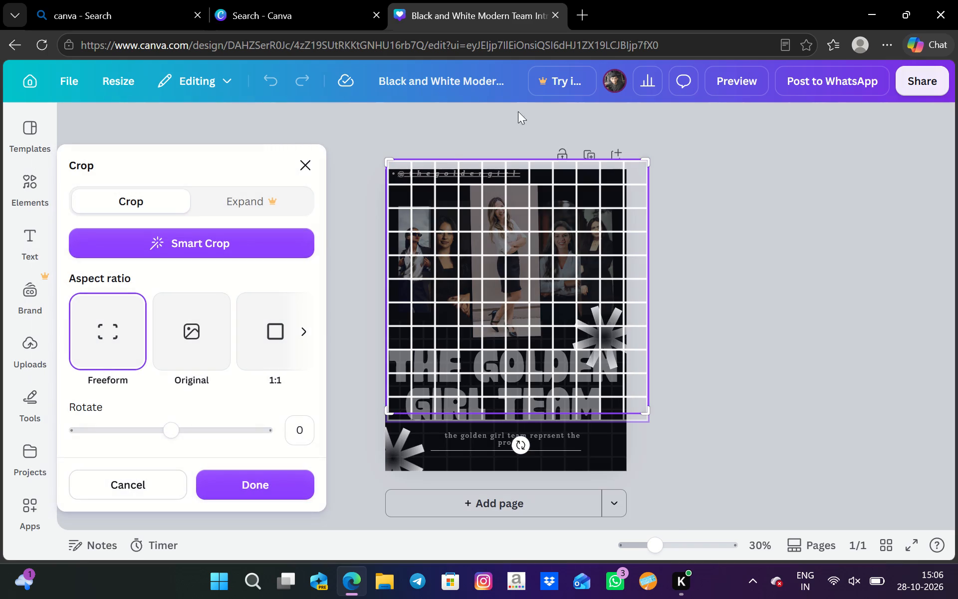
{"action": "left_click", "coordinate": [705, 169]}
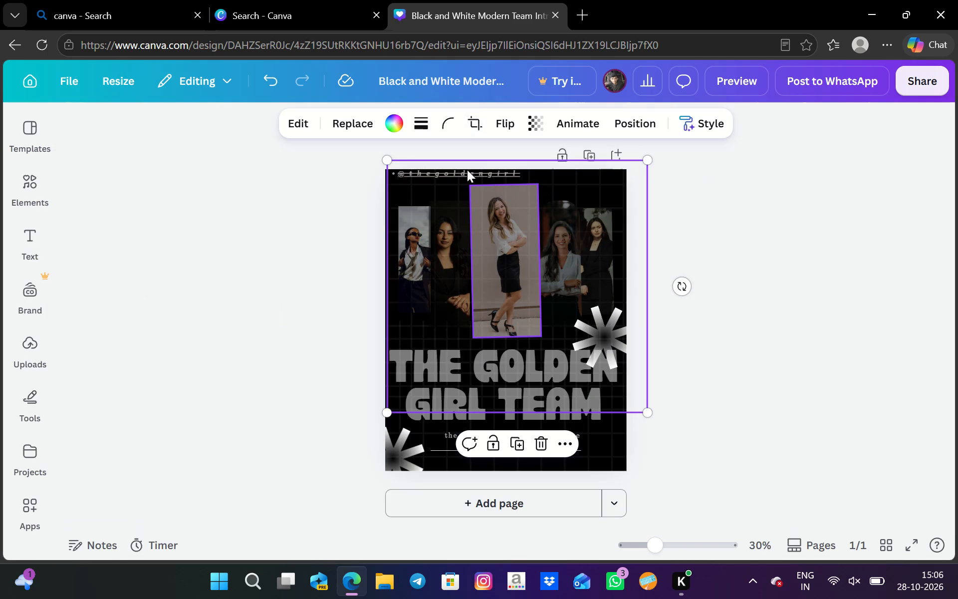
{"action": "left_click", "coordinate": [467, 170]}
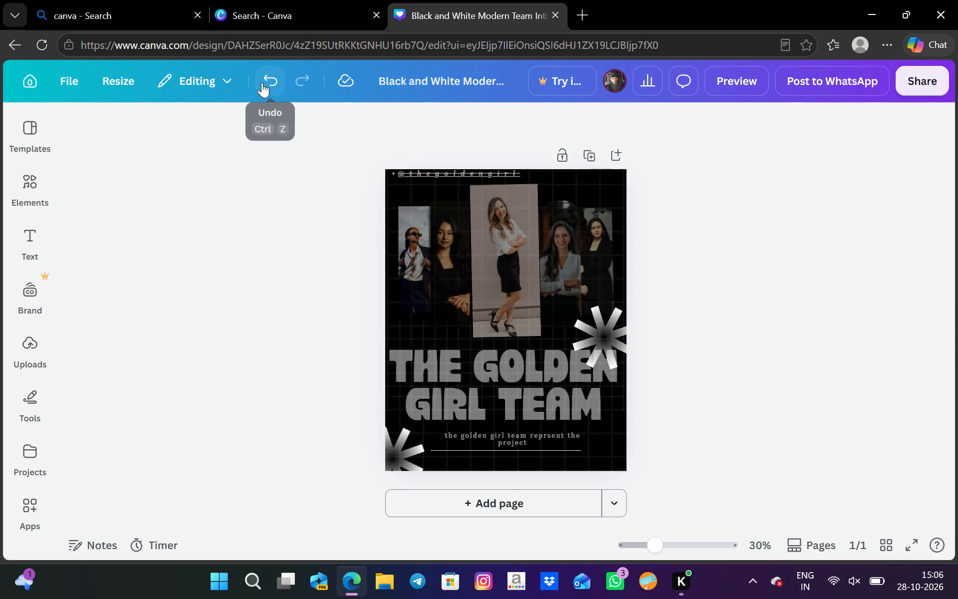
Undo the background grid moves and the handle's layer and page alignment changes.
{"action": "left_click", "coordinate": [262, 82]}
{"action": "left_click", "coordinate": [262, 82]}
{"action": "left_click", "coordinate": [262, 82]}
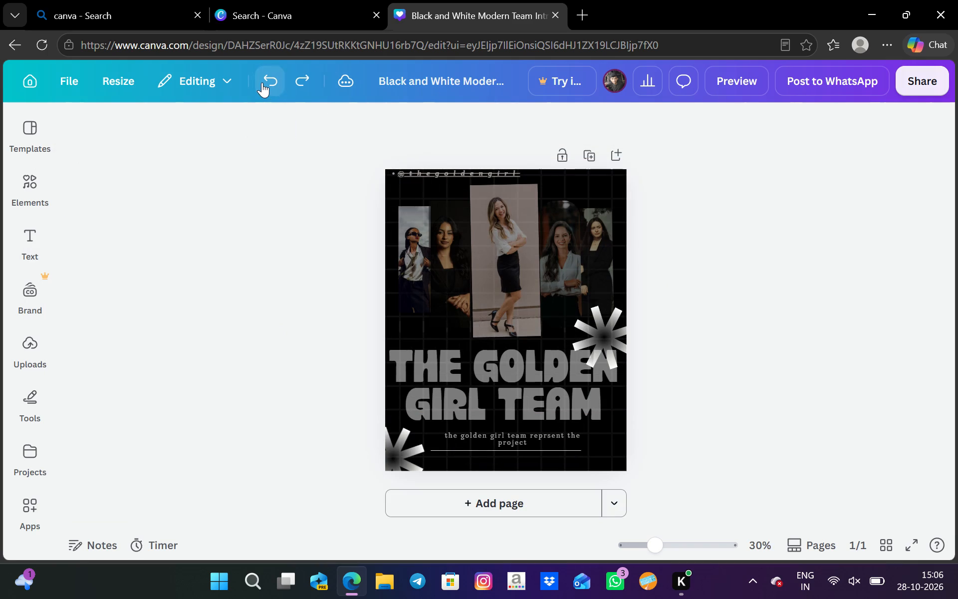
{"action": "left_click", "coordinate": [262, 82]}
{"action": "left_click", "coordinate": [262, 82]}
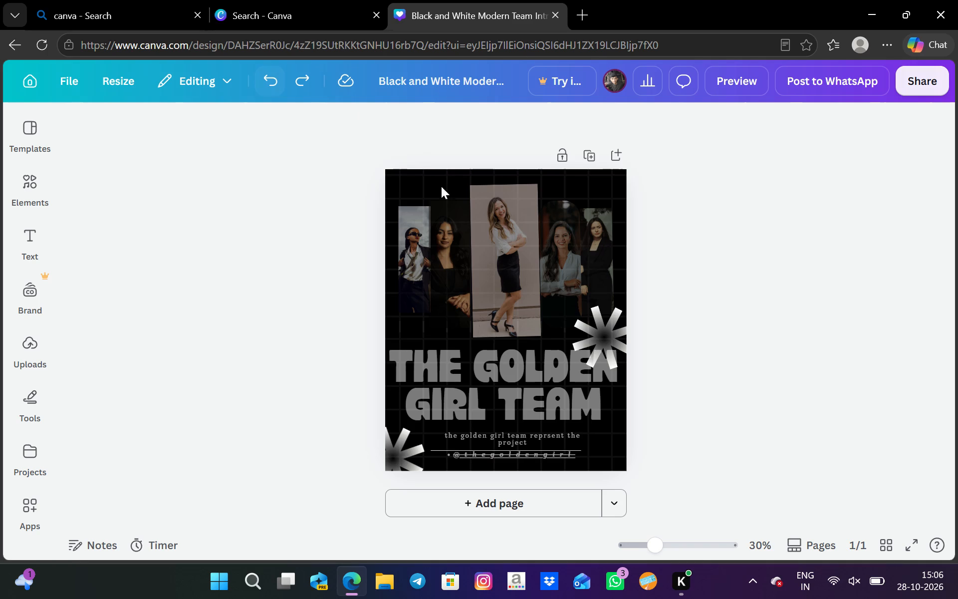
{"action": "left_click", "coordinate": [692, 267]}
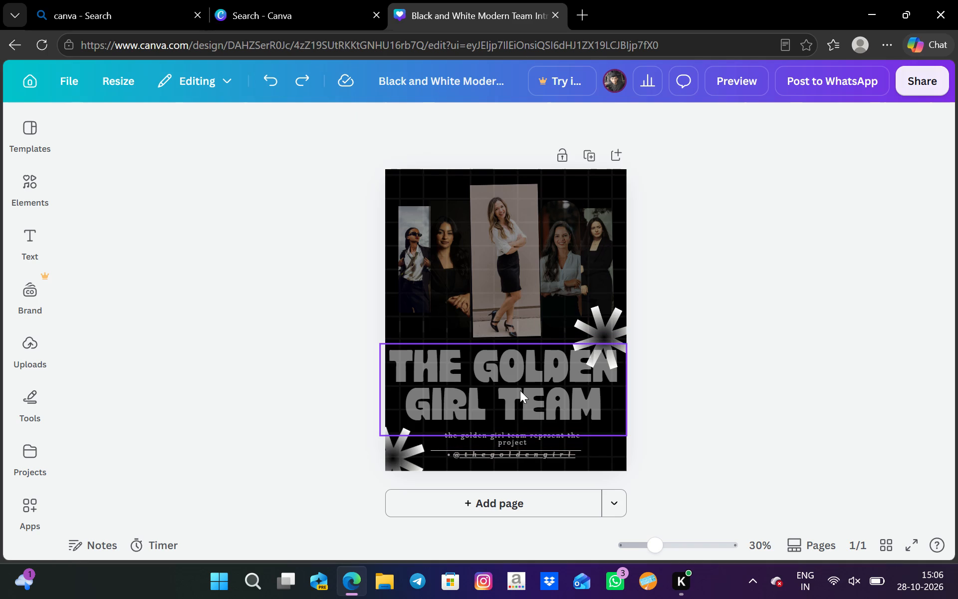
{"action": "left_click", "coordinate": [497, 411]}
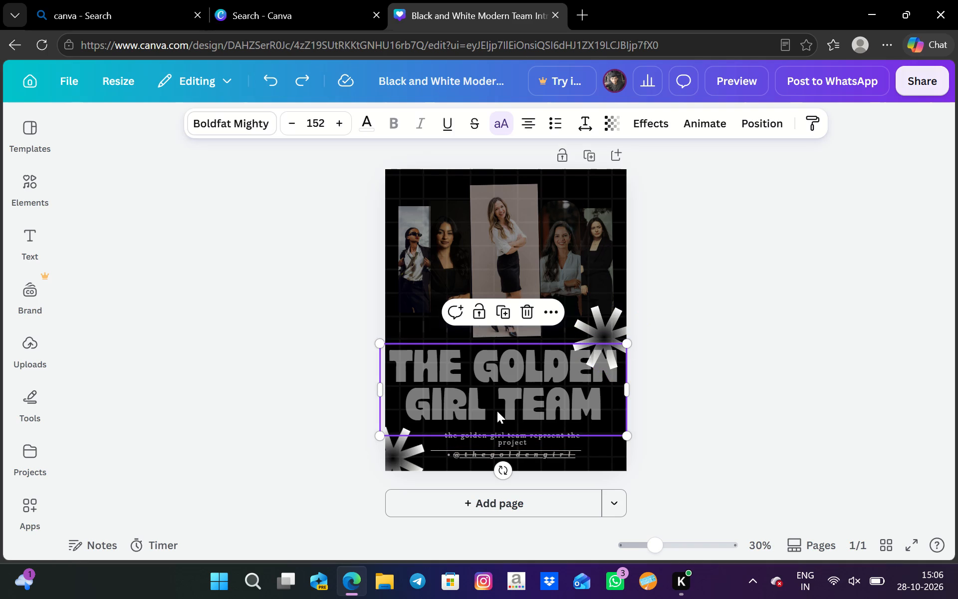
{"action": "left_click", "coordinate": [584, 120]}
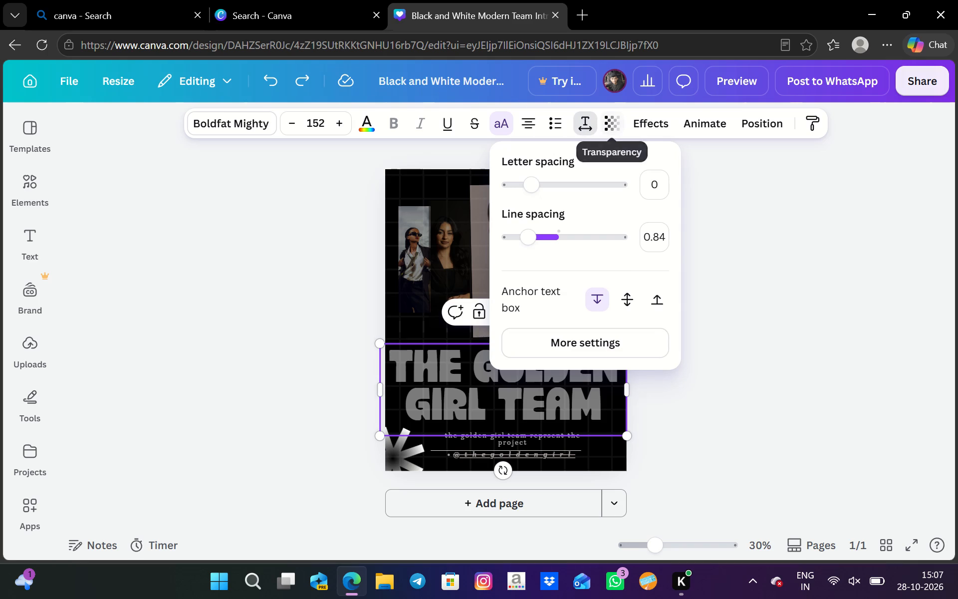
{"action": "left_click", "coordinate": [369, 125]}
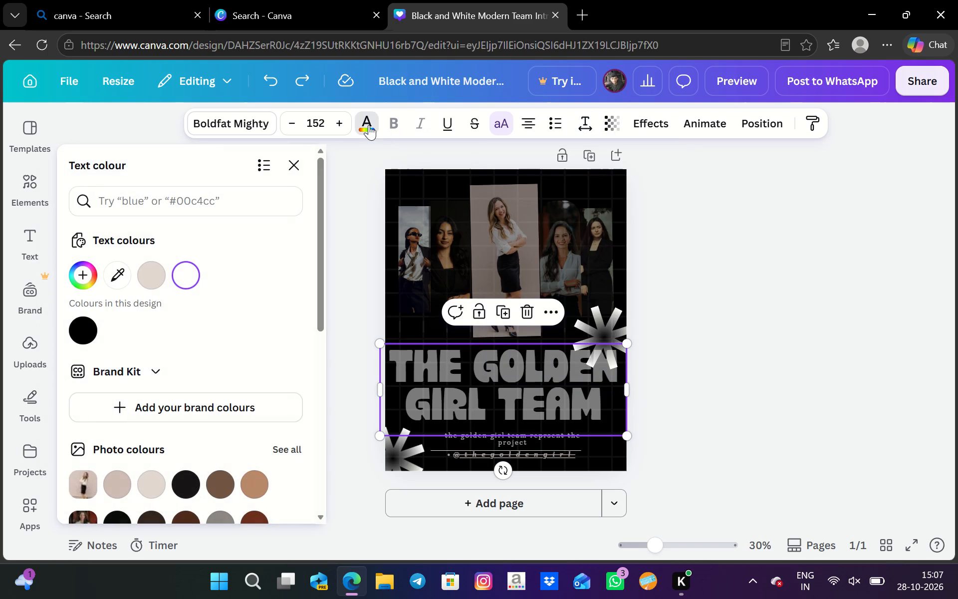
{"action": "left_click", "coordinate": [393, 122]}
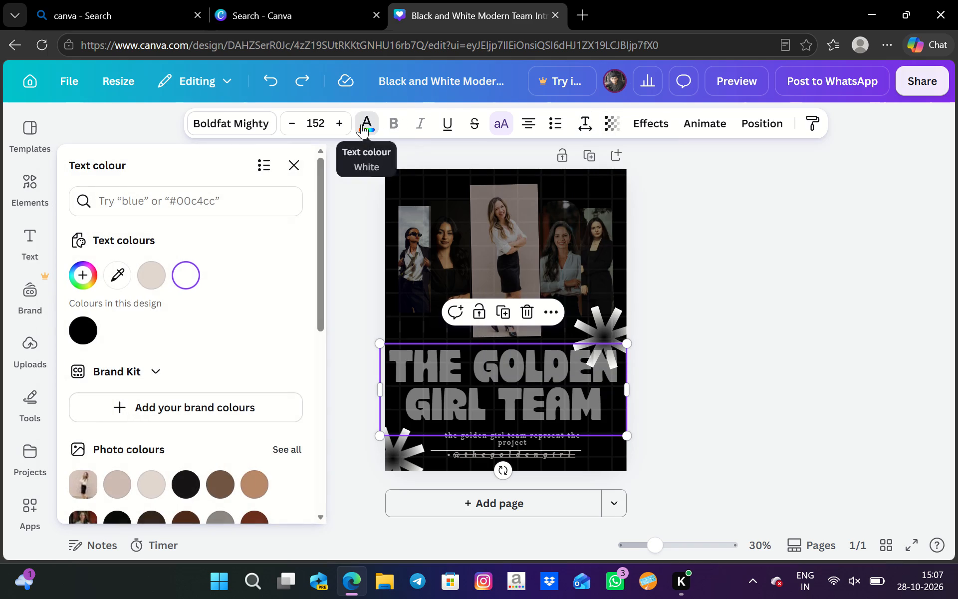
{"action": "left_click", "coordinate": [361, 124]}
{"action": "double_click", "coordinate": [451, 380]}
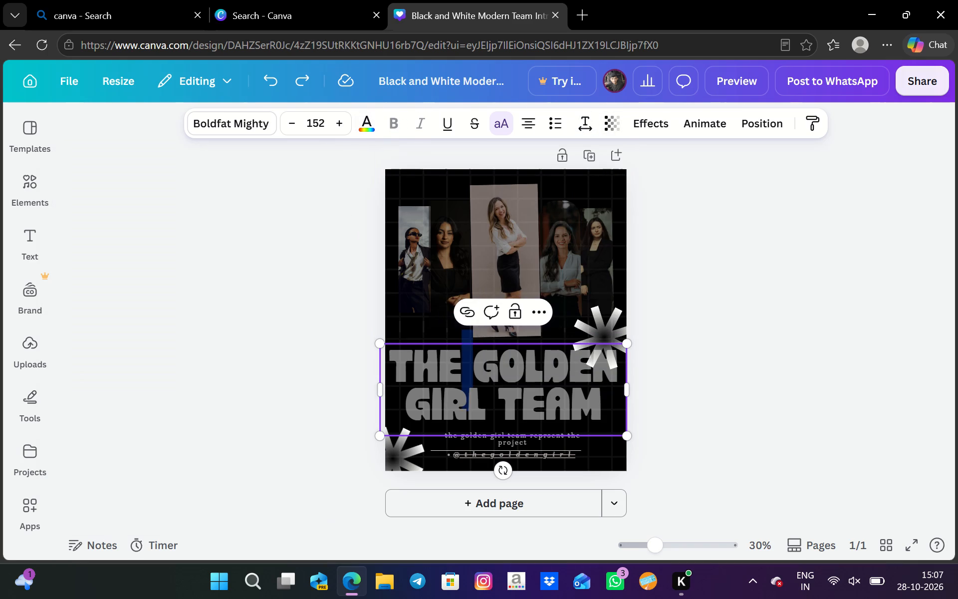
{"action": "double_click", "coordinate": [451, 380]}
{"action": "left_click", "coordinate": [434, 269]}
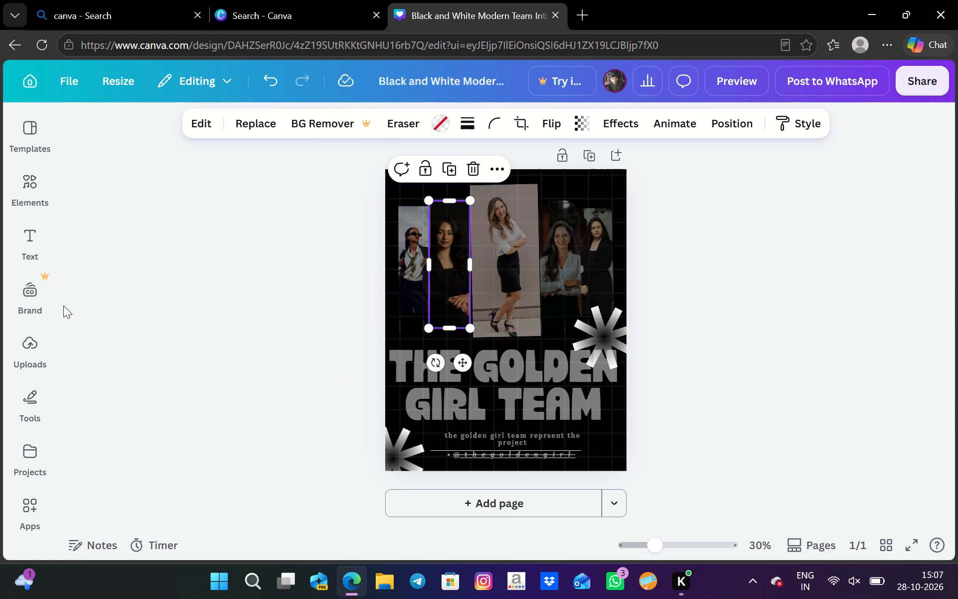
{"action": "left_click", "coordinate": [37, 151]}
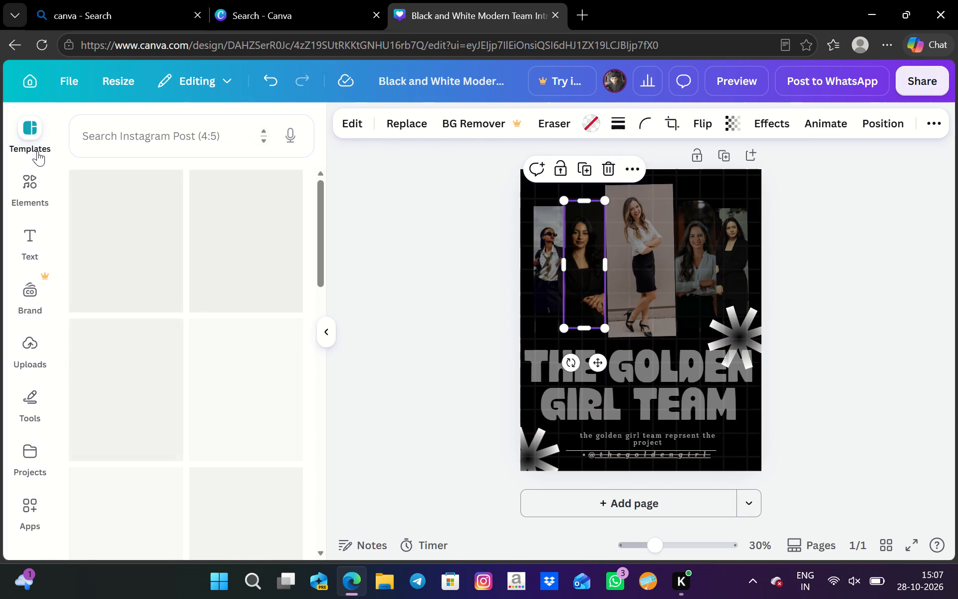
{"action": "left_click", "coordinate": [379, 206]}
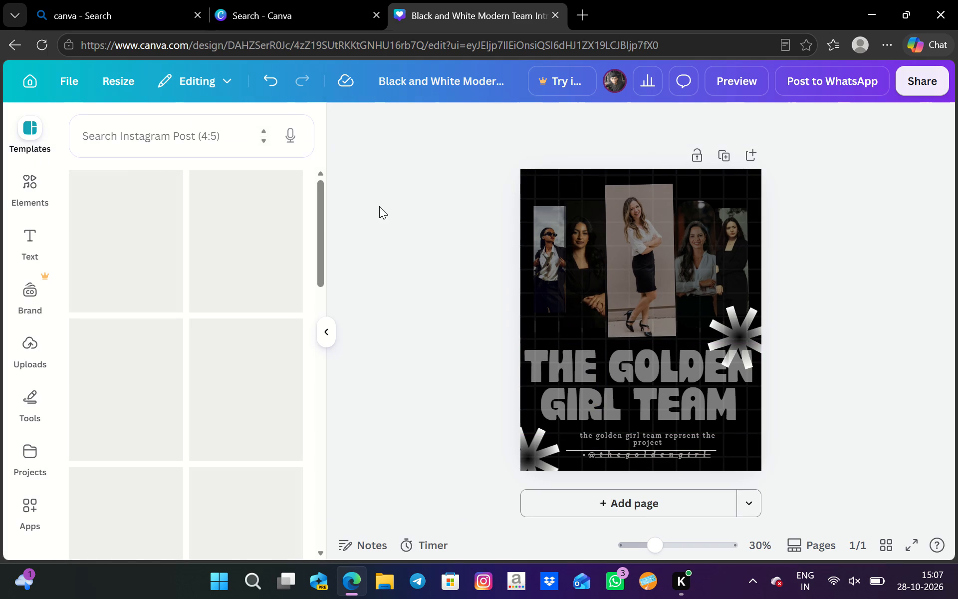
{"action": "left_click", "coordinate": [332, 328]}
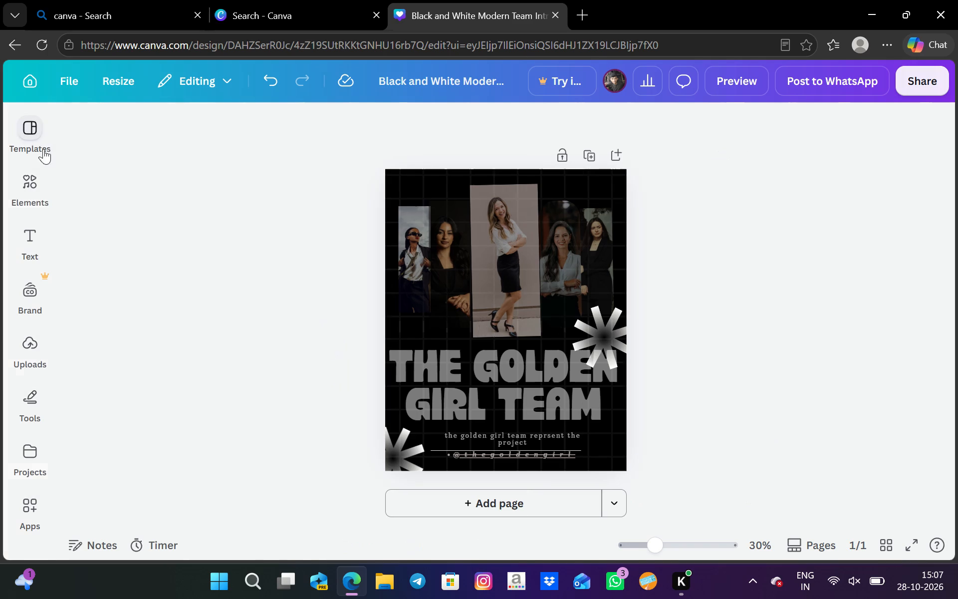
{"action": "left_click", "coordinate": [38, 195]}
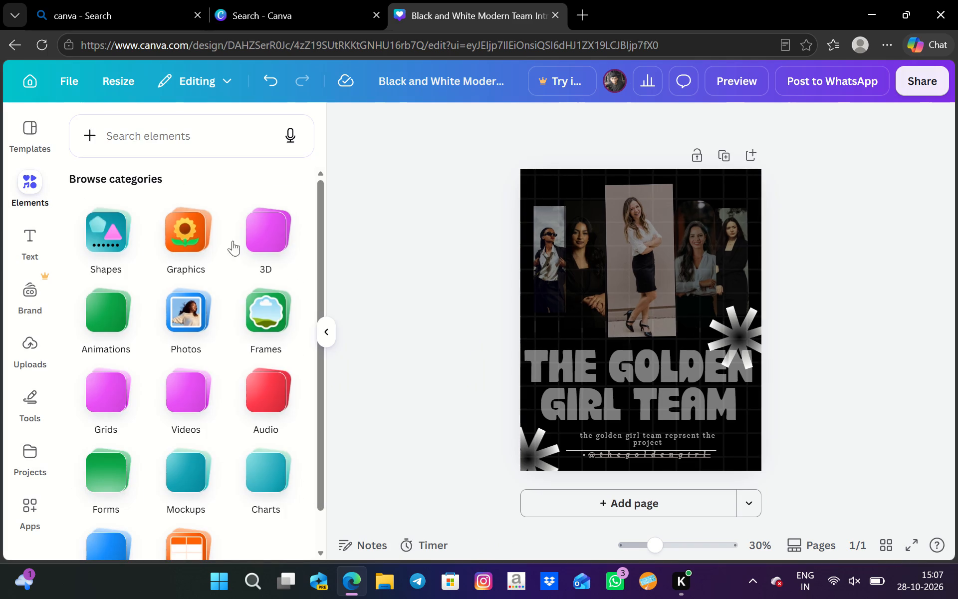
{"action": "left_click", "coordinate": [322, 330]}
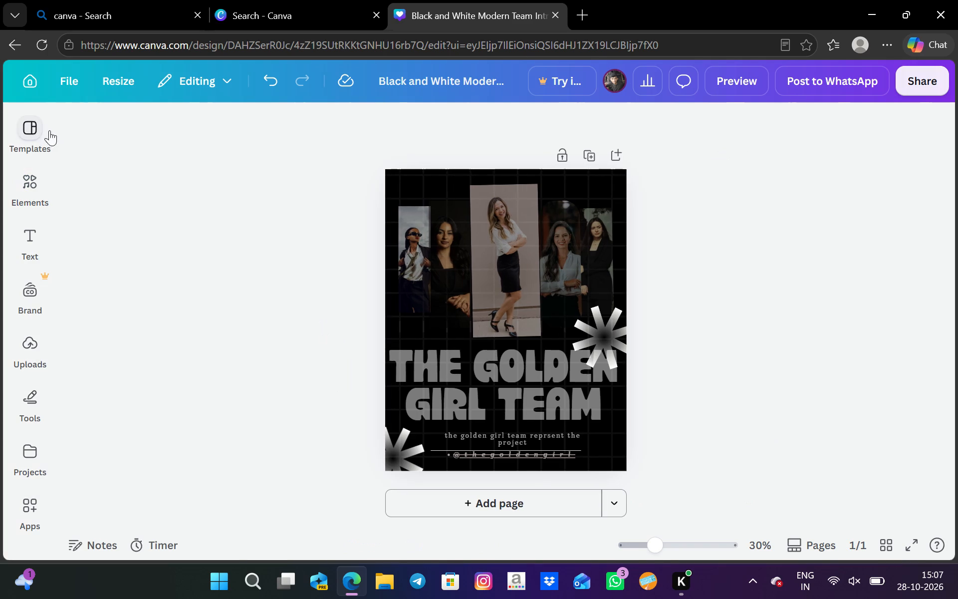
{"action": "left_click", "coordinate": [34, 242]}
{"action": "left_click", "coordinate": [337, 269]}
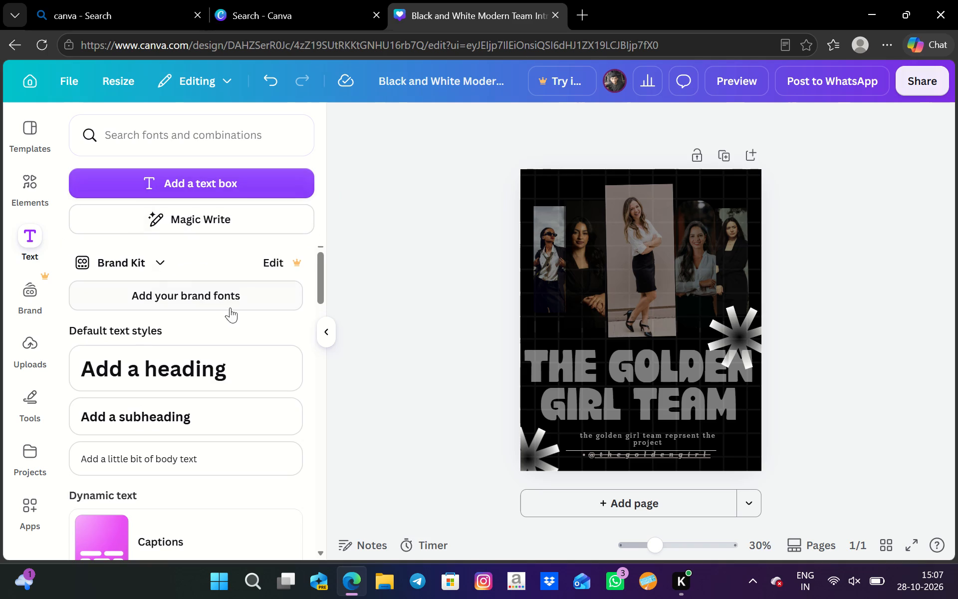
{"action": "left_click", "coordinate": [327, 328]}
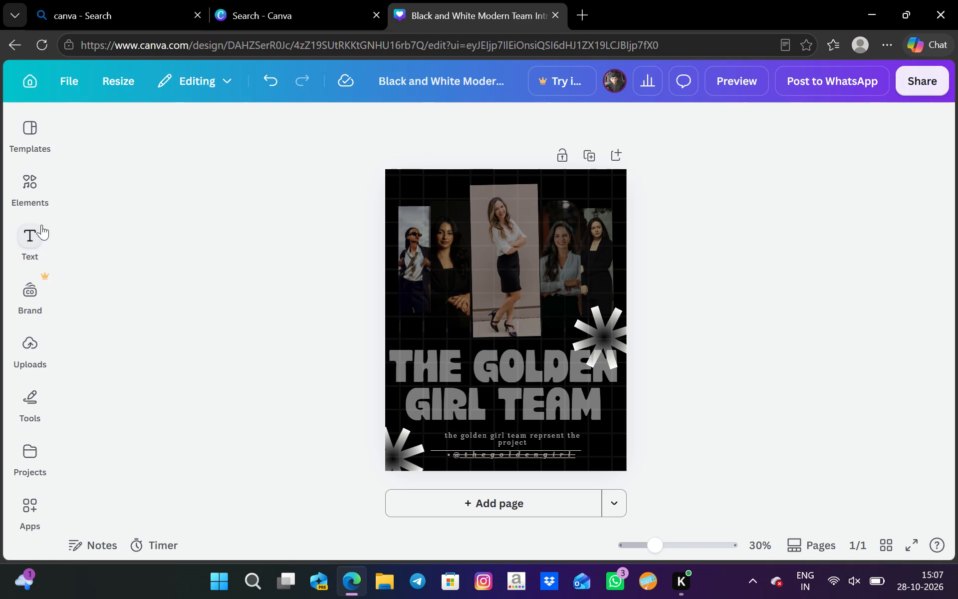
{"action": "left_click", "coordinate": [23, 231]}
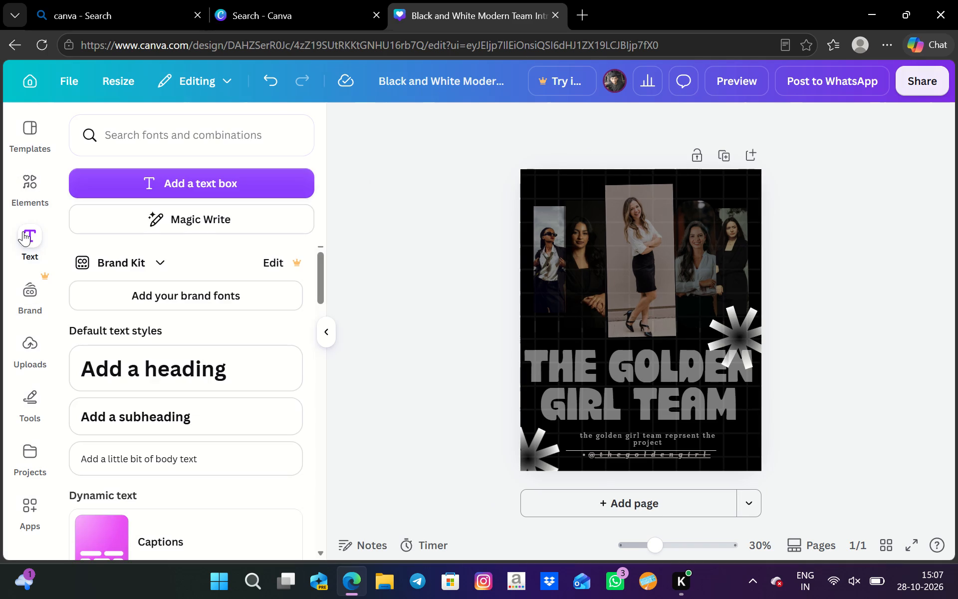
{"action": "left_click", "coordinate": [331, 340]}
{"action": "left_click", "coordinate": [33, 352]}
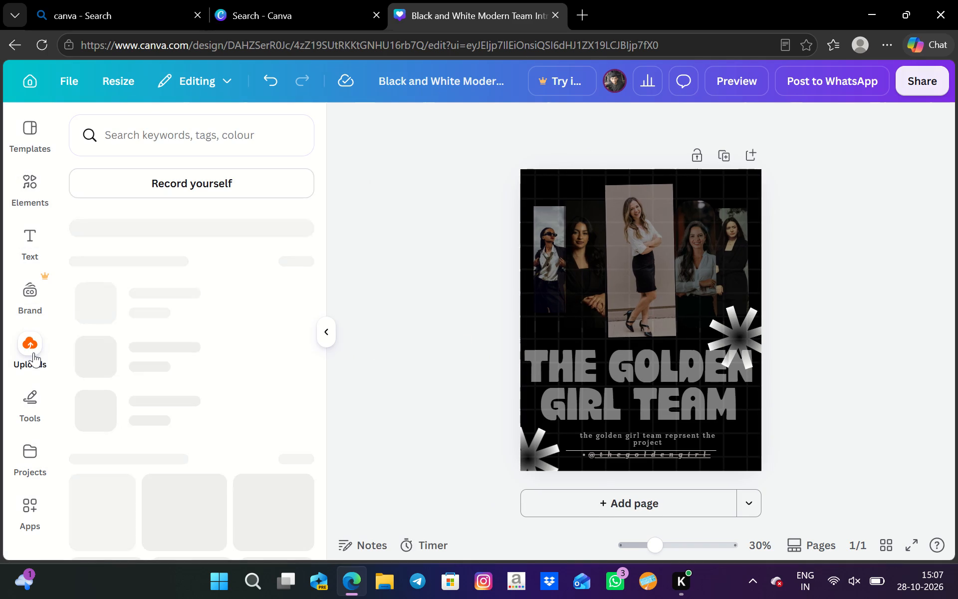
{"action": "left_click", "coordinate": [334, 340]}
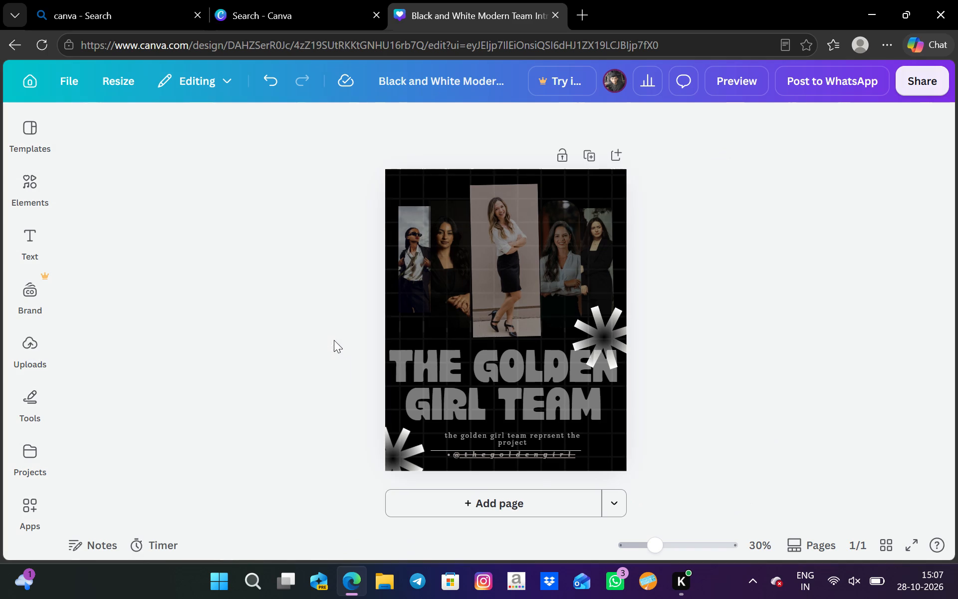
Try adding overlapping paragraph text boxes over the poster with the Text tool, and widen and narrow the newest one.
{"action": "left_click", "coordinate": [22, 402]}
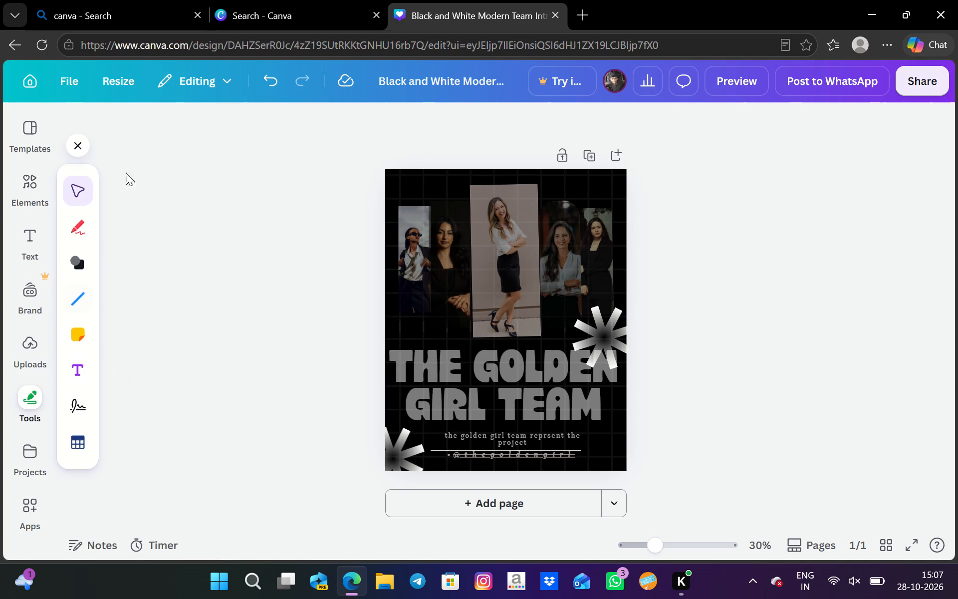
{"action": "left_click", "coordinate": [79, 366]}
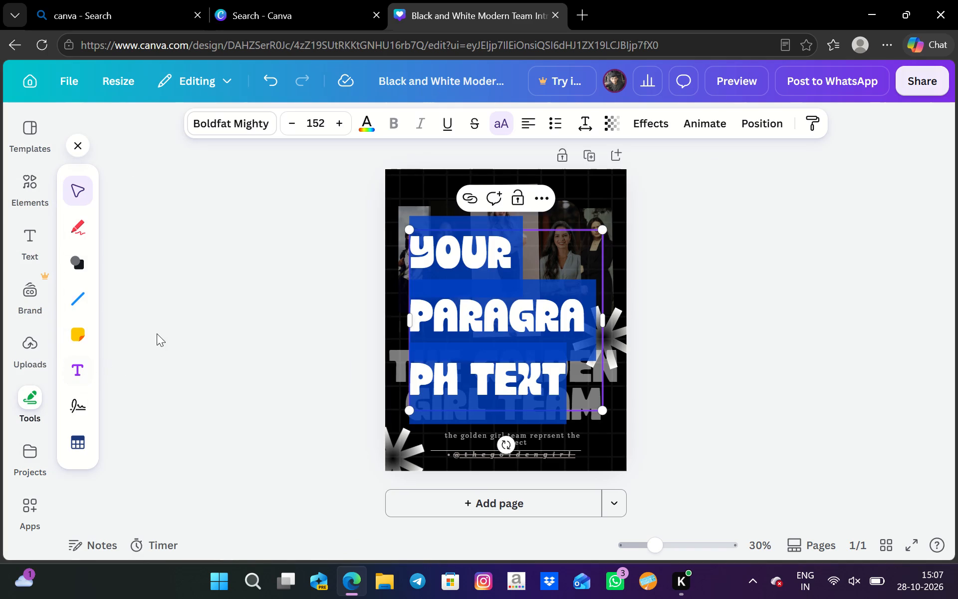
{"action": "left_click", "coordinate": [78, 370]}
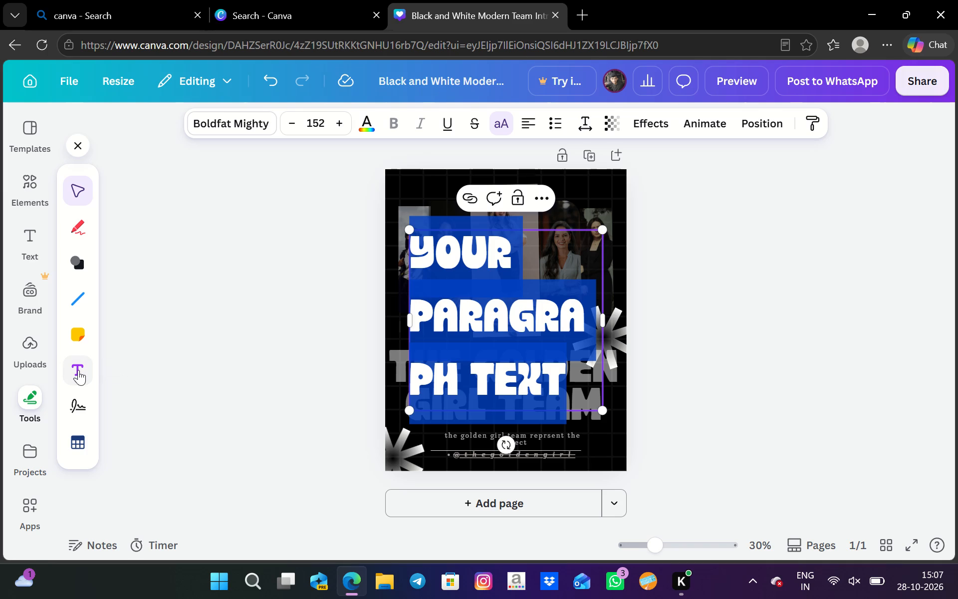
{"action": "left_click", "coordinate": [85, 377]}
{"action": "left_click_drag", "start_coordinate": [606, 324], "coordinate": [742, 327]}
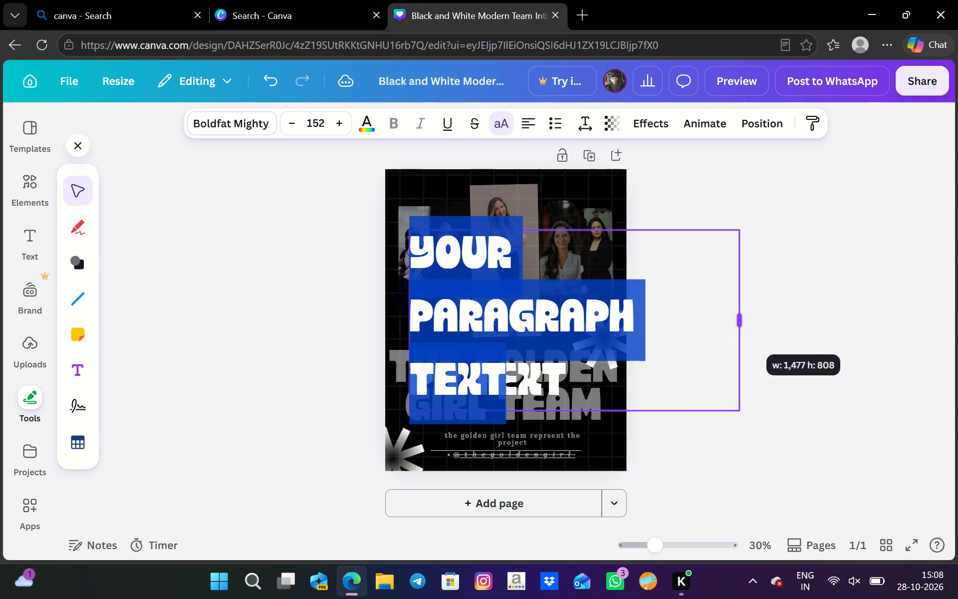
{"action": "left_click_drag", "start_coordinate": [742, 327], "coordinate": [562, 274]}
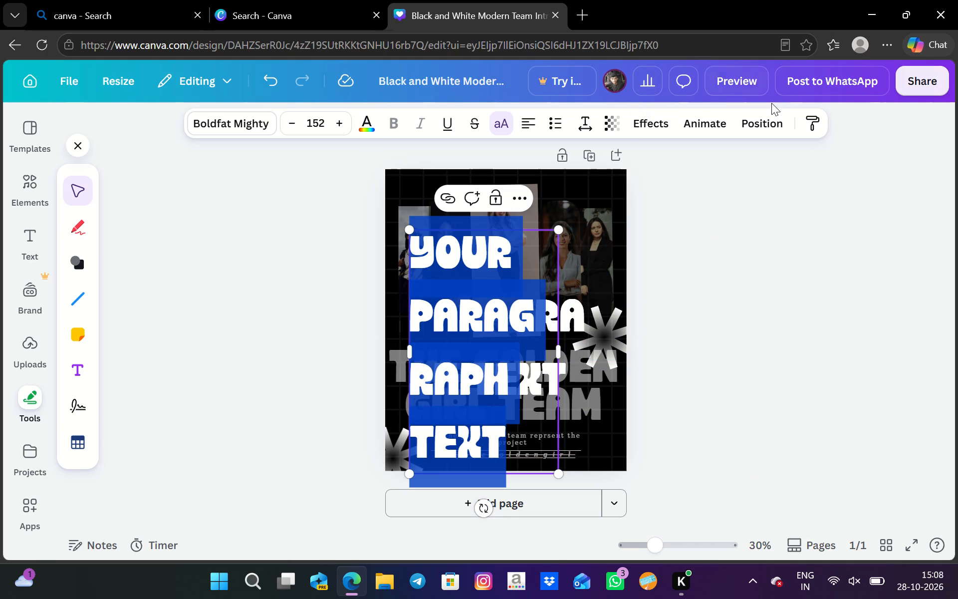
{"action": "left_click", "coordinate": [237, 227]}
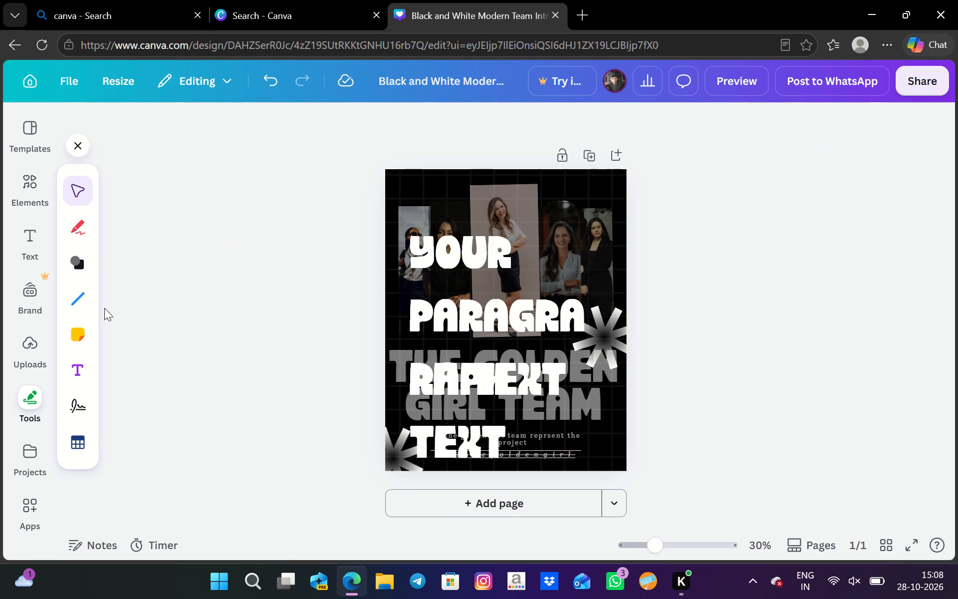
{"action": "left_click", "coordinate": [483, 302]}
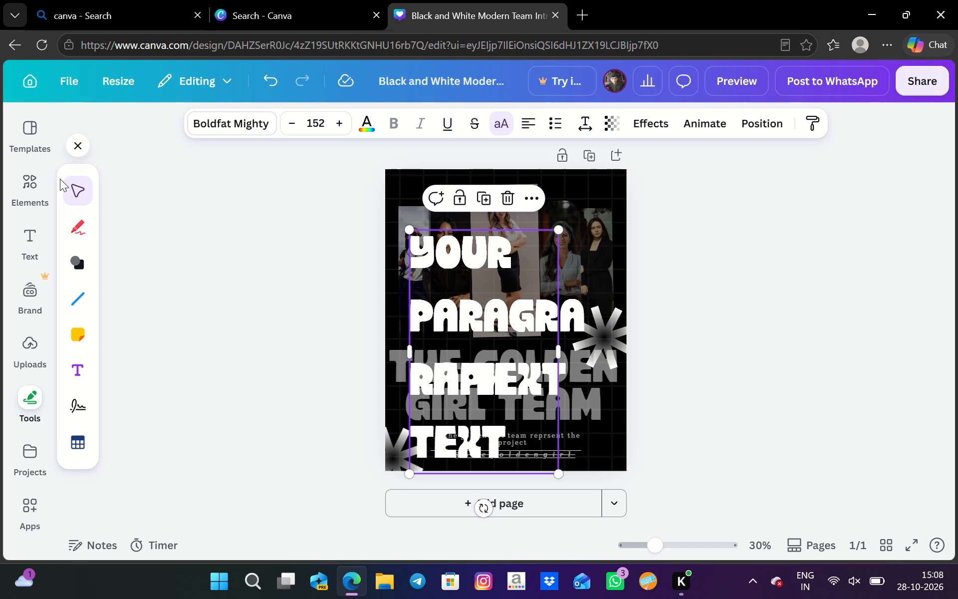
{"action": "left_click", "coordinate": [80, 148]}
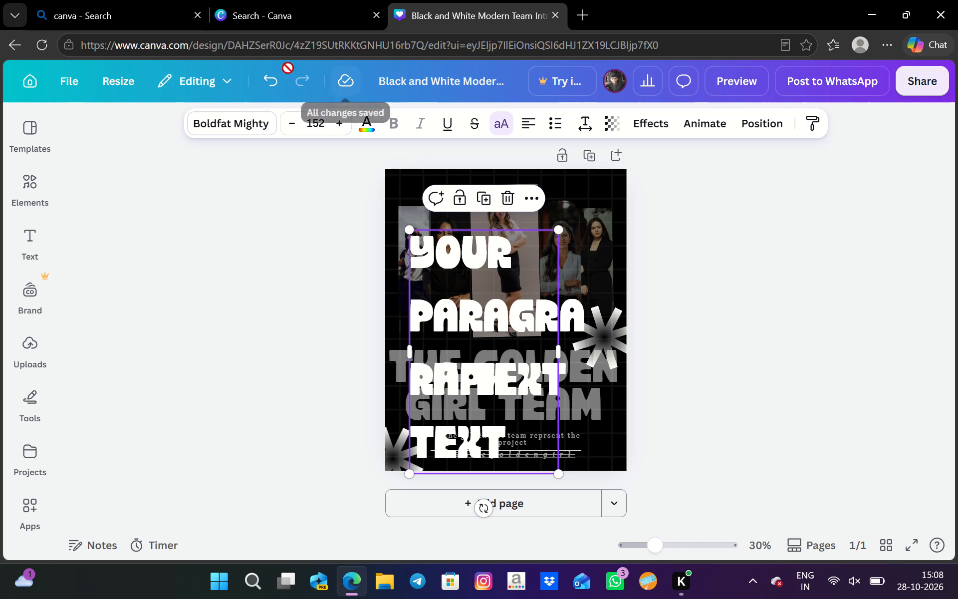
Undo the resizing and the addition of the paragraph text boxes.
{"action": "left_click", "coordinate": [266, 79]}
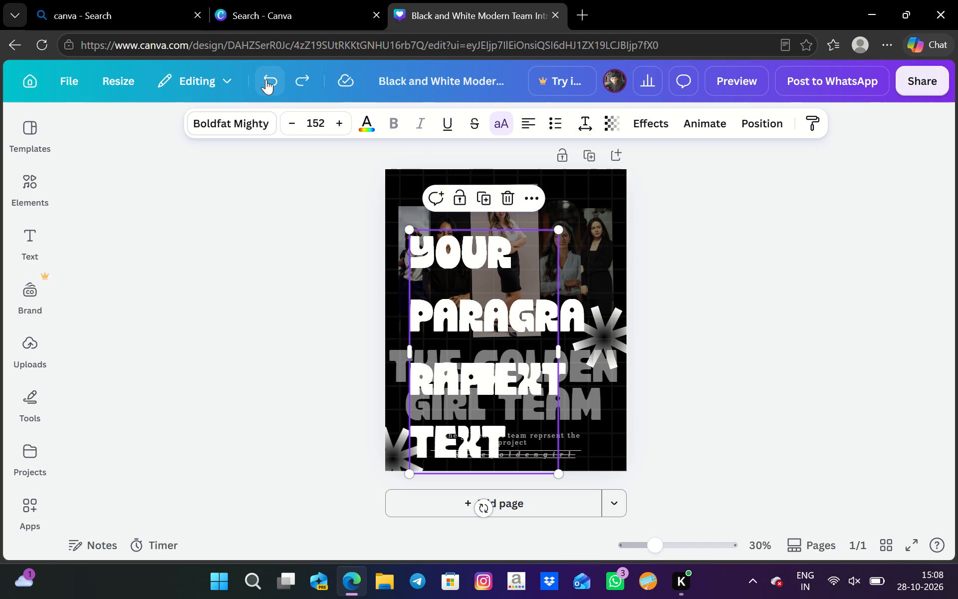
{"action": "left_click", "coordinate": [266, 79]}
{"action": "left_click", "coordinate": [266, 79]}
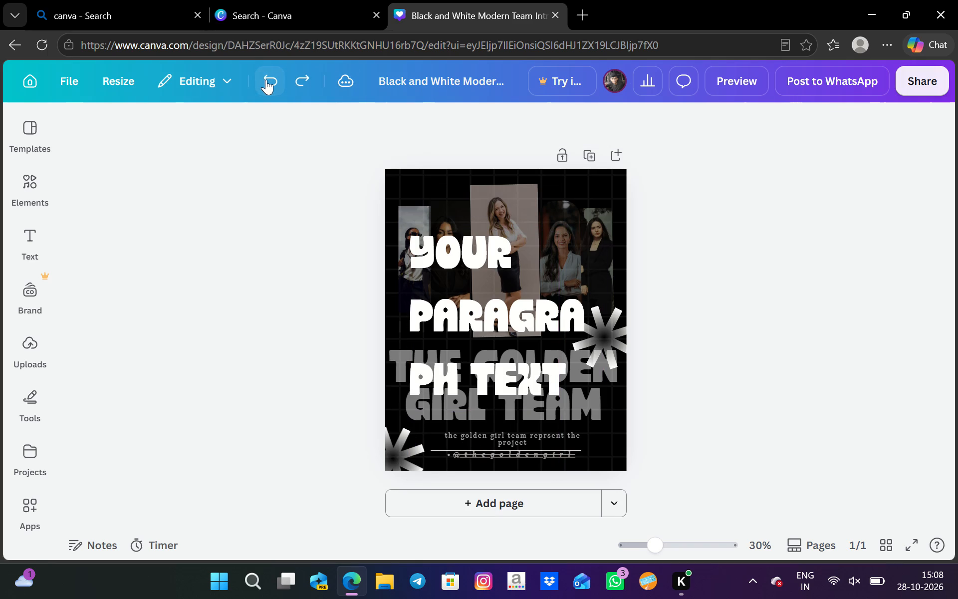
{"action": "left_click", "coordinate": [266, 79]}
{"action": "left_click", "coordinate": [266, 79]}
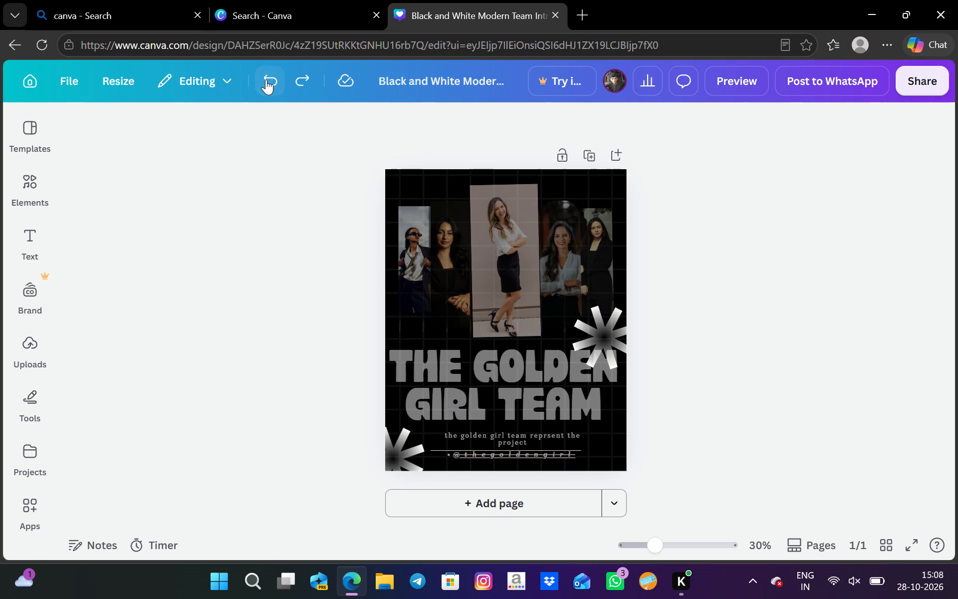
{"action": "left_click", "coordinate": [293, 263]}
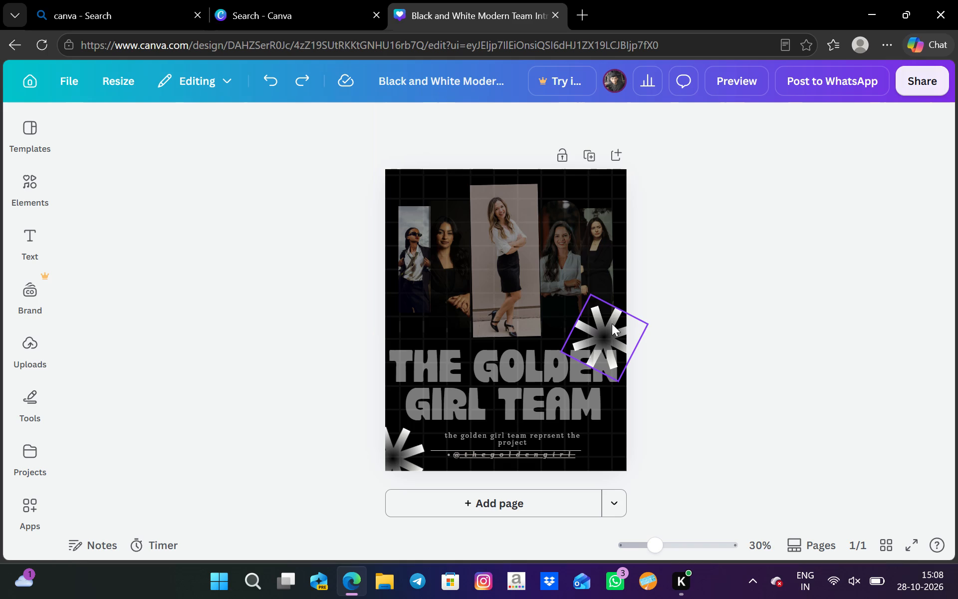
Set the transparency of the starburst graphic at the heading's upper-right corner to 44.
{"action": "left_click", "coordinate": [612, 323]}
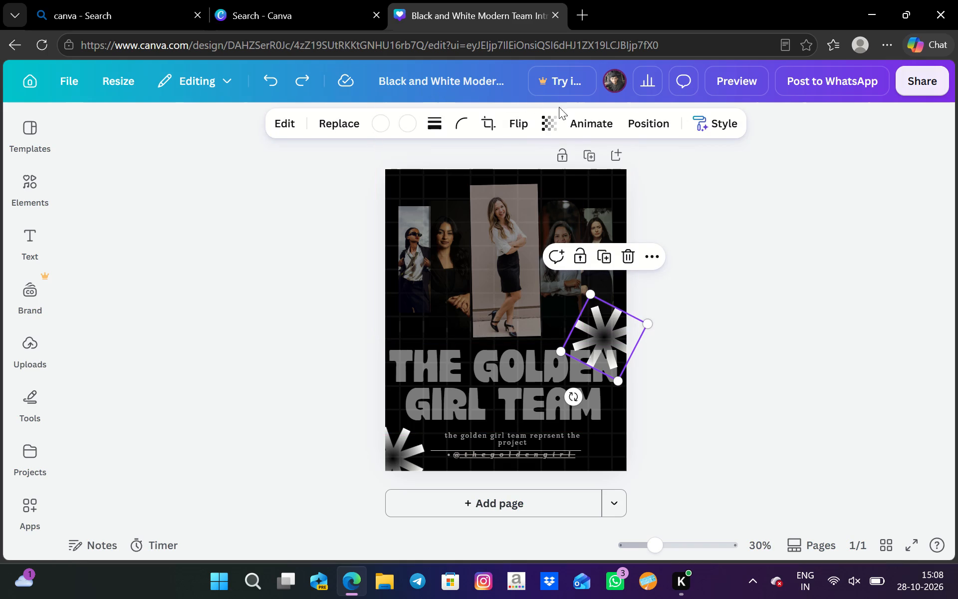
{"action": "left_click", "coordinate": [551, 127]}
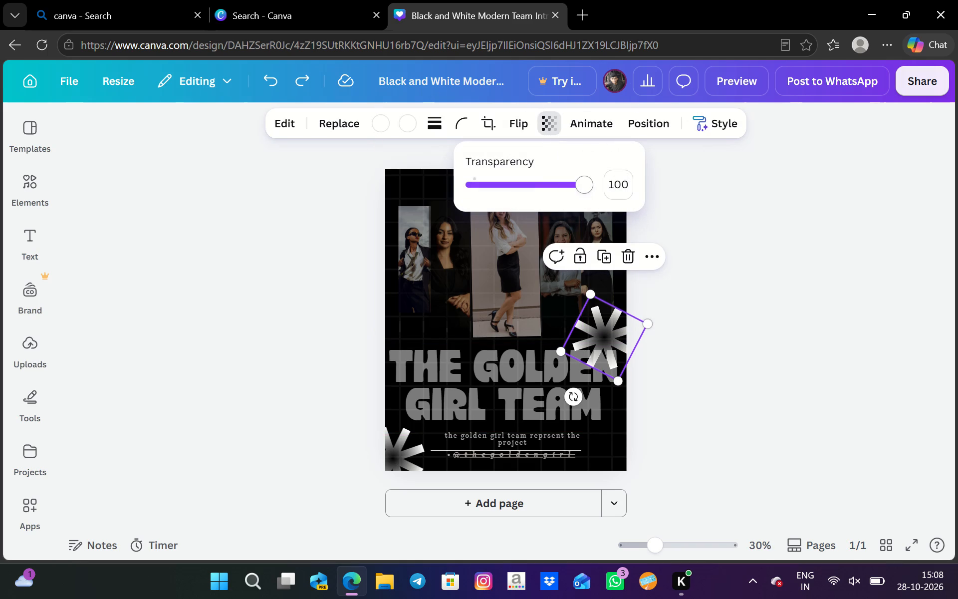
{"action": "left_click_drag", "start_coordinate": [587, 191], "coordinate": [522, 190]}
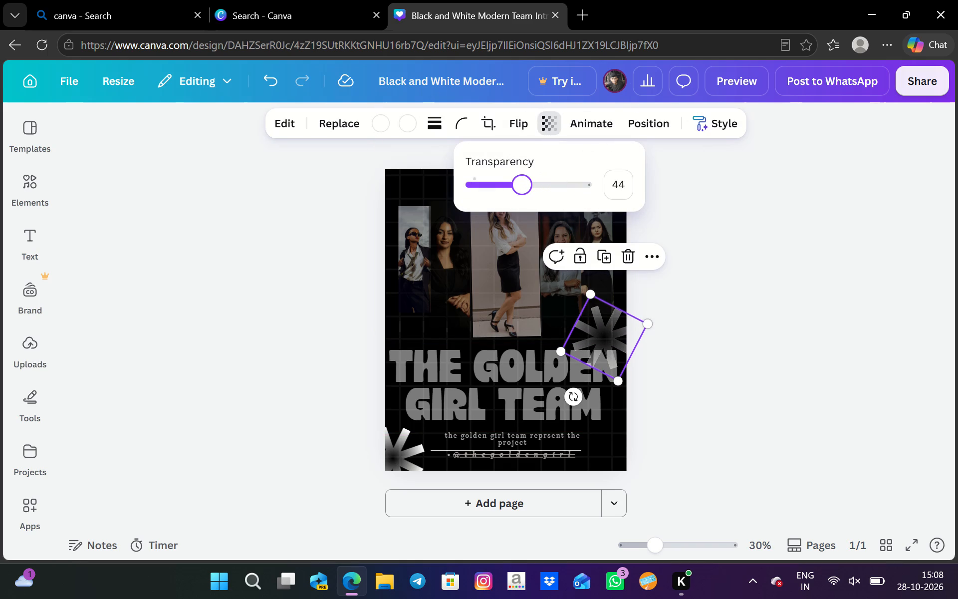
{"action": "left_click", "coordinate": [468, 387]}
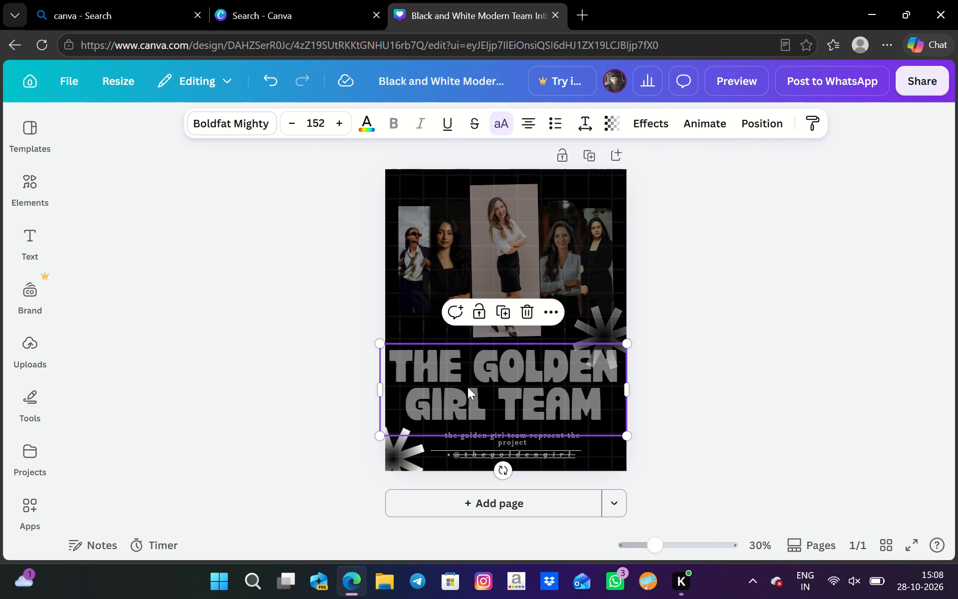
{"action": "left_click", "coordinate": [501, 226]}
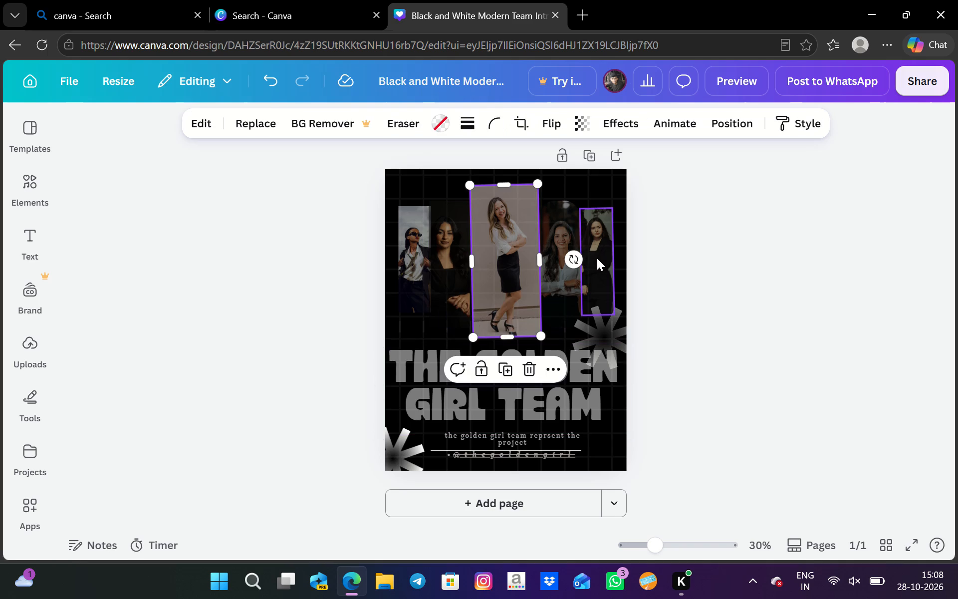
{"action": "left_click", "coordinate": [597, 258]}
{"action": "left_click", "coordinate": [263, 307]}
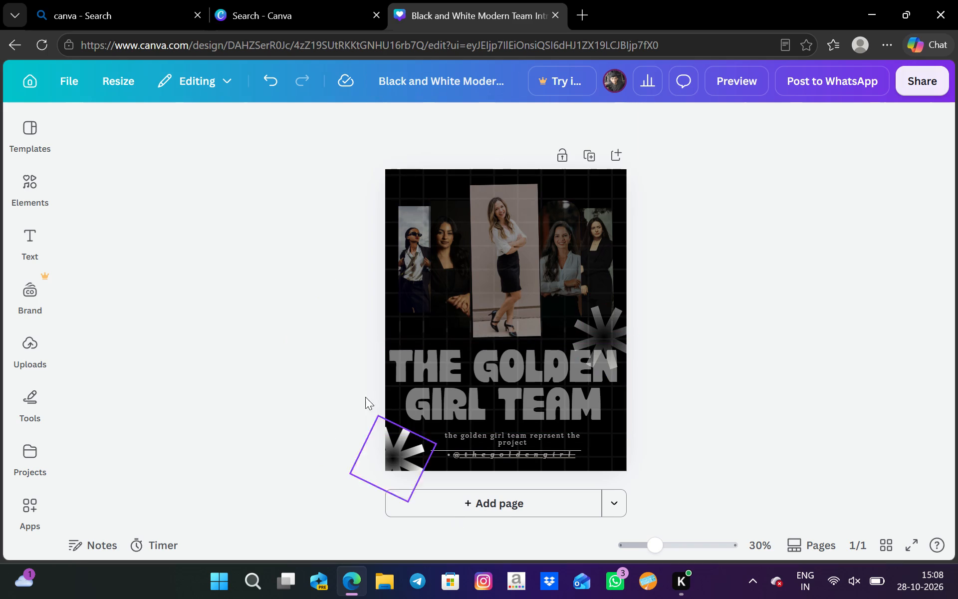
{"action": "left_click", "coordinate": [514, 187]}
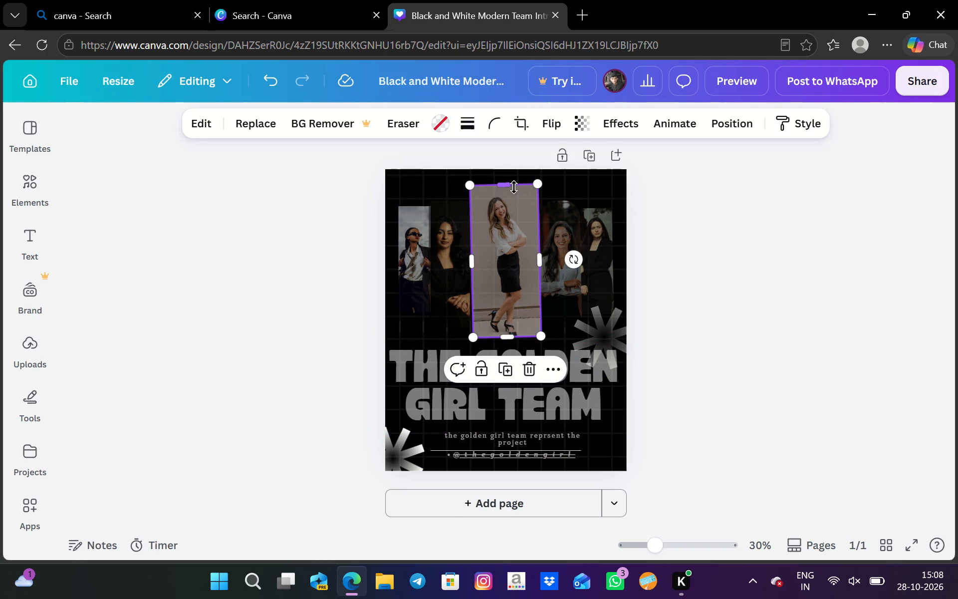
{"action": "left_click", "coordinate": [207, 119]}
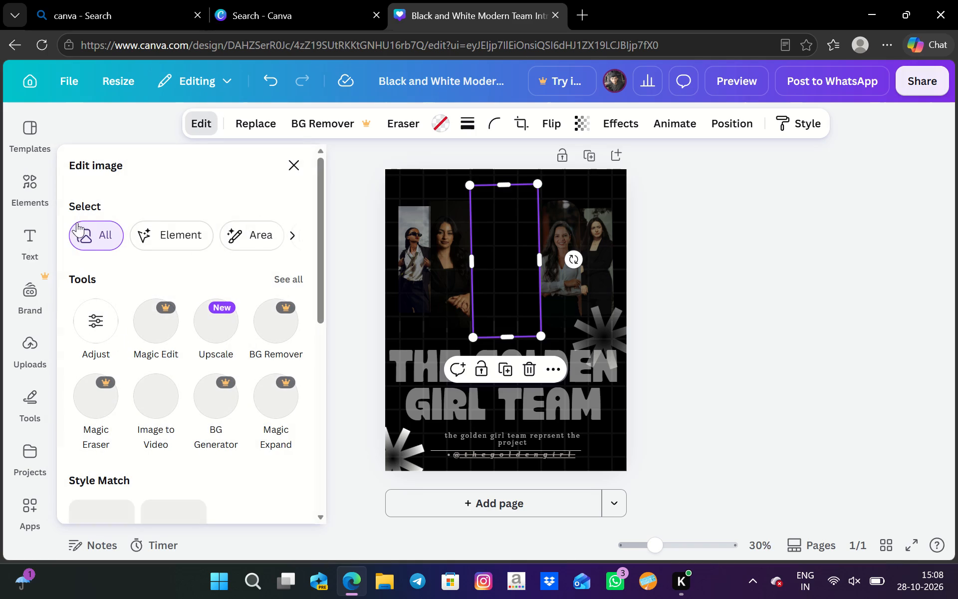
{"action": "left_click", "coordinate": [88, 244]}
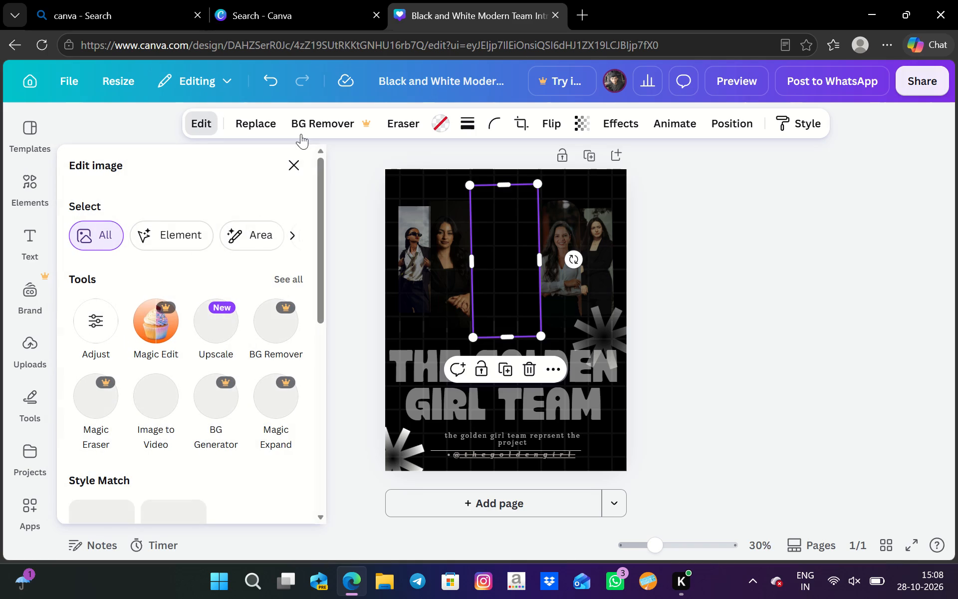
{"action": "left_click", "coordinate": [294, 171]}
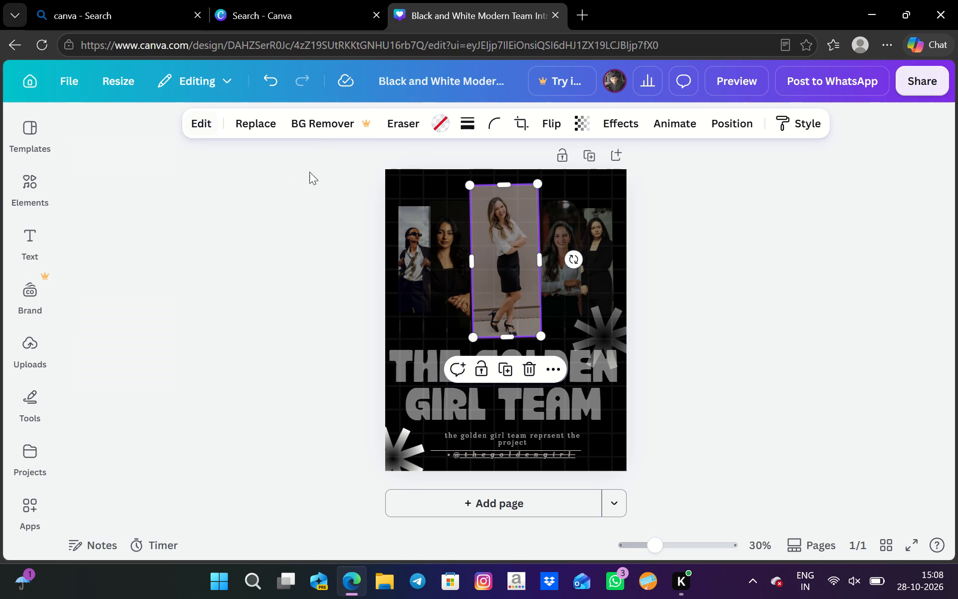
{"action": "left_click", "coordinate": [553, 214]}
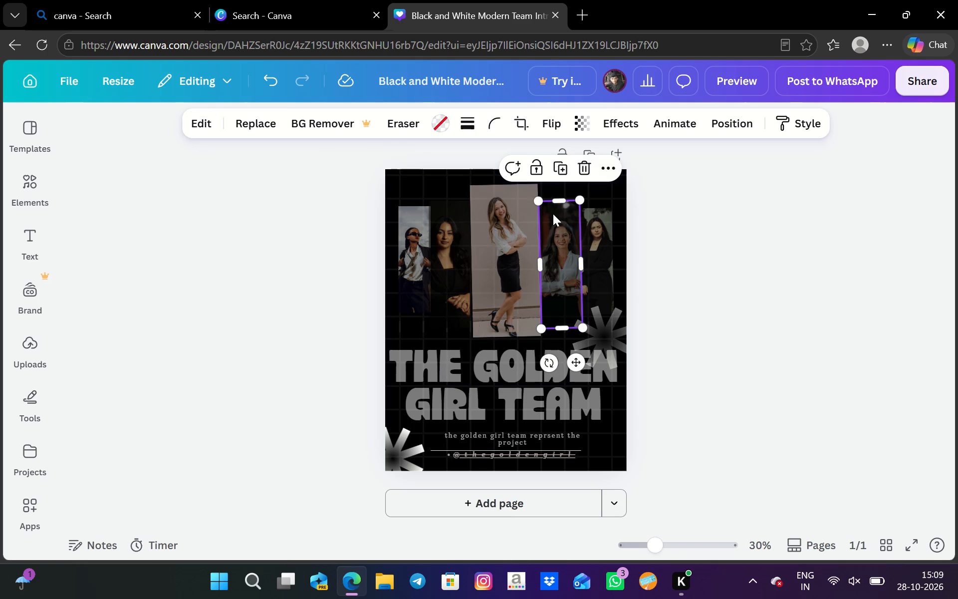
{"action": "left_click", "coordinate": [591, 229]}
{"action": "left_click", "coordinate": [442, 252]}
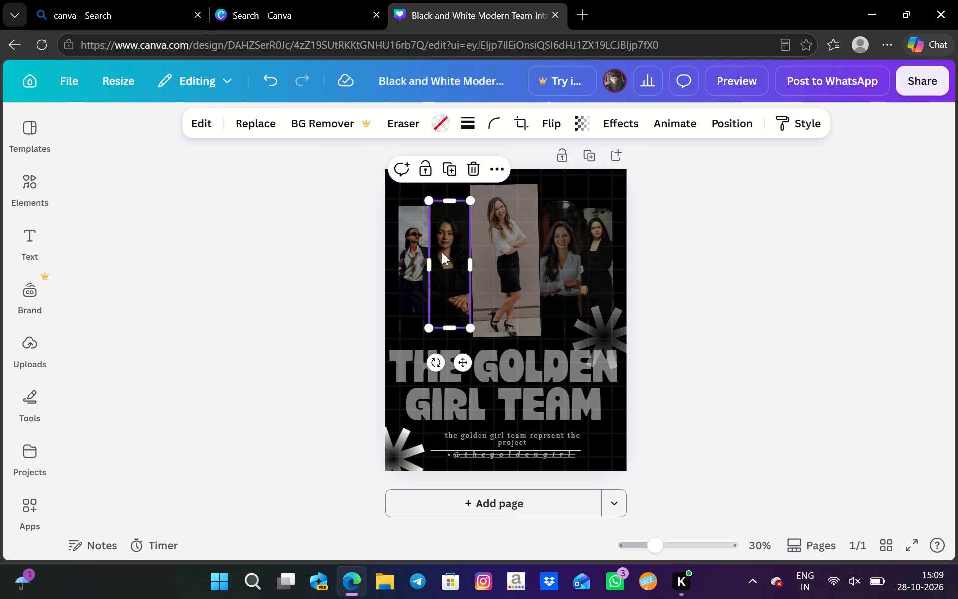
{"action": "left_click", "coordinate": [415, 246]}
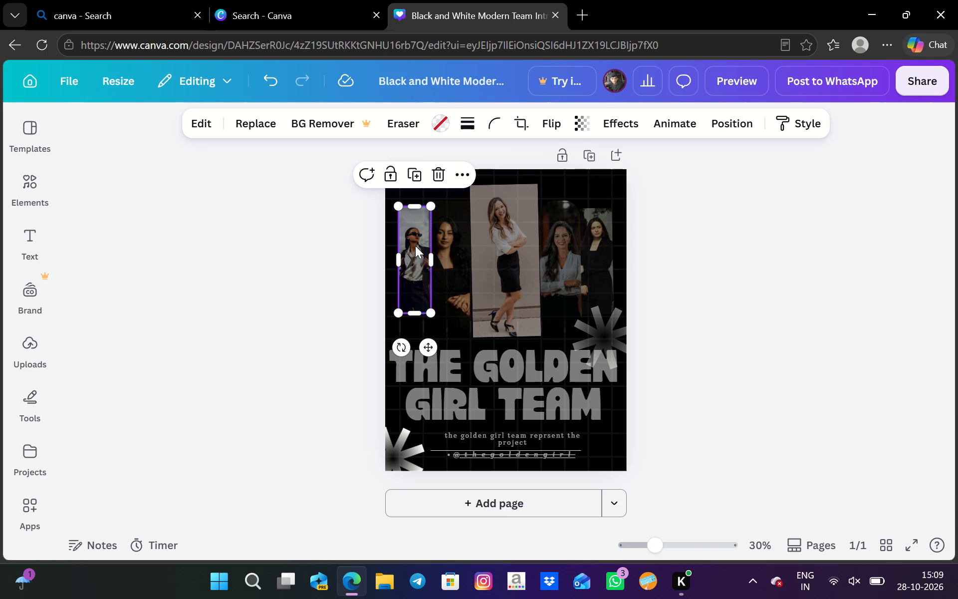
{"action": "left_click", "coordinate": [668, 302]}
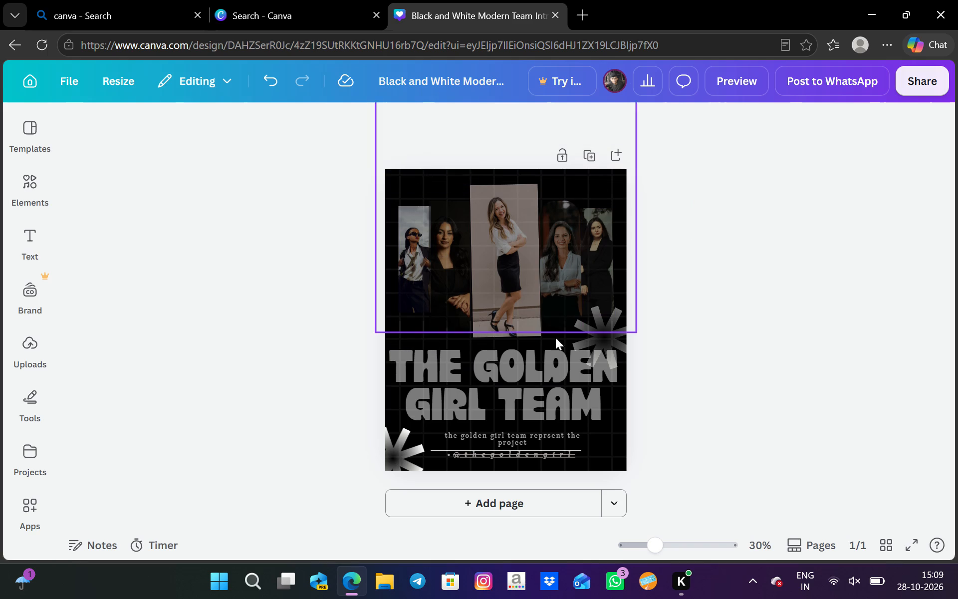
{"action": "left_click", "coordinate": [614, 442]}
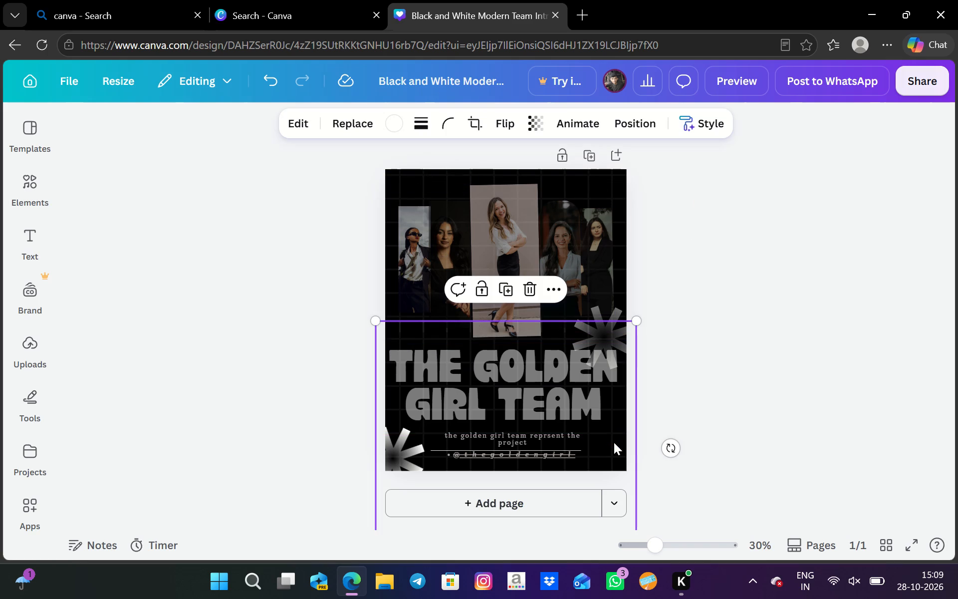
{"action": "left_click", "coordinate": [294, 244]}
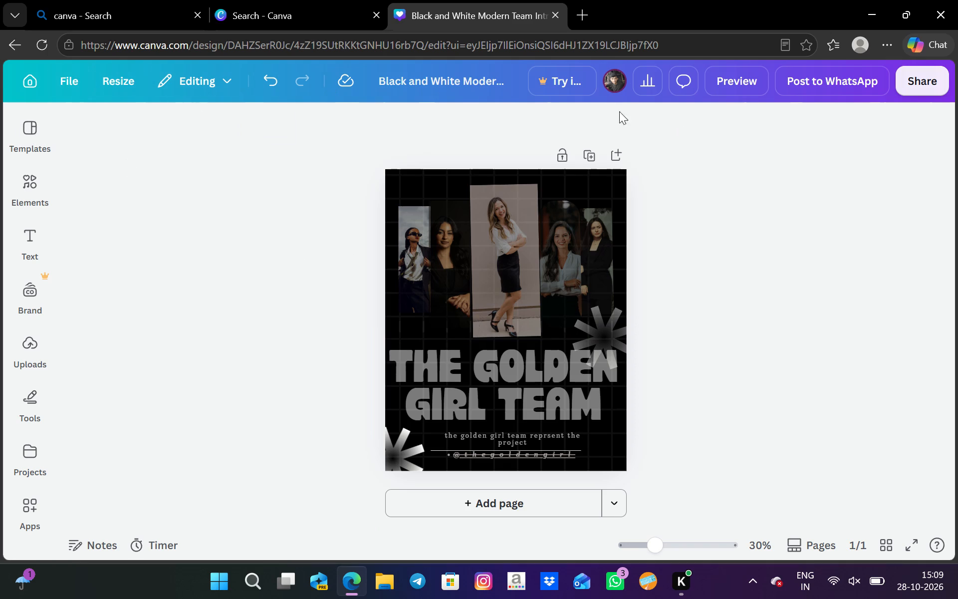
Nudge the poster's central photo slightly down and shift the photo beside it, second from the left, slightly up and to the right.
{"action": "left_click", "coordinate": [508, 237]}
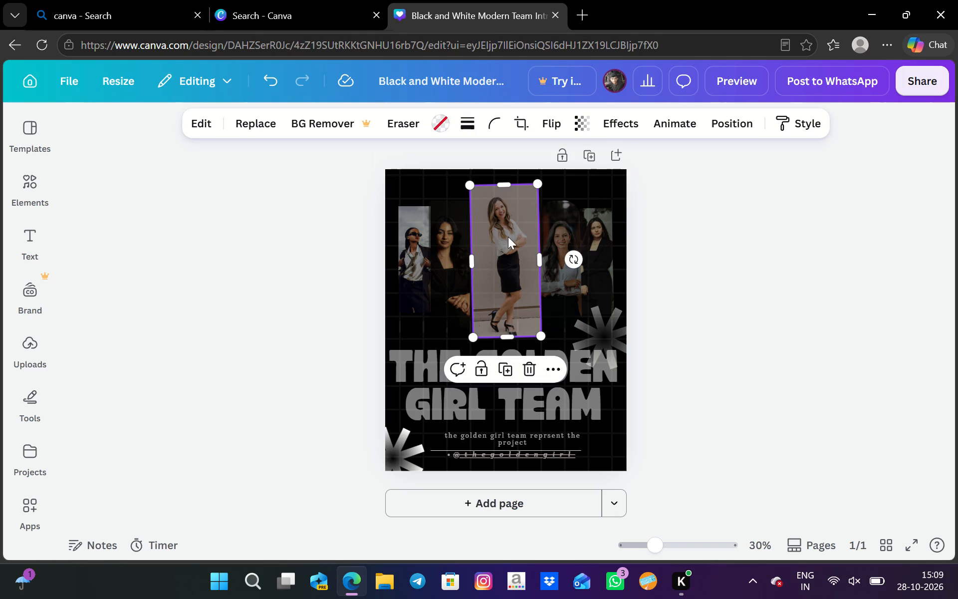
{"action": "left_click", "coordinate": [508, 237]}
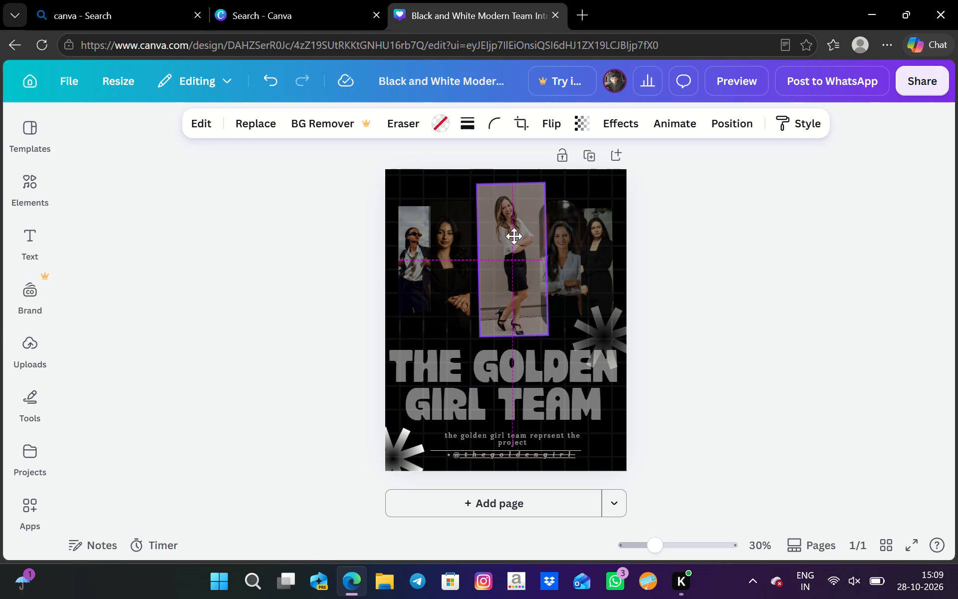
{"action": "left_click", "coordinate": [441, 231]}
{"action": "left_click", "coordinate": [441, 231]}
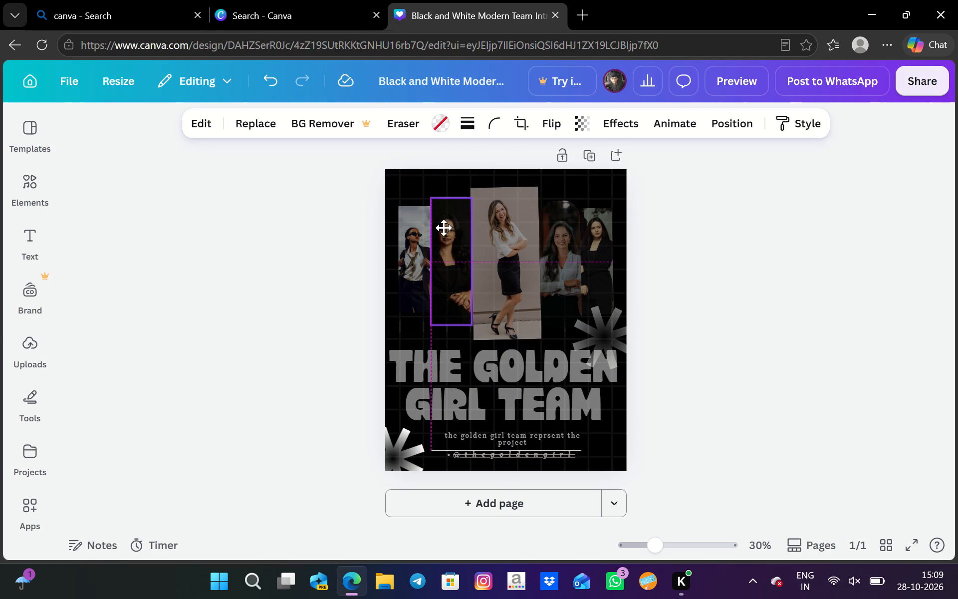
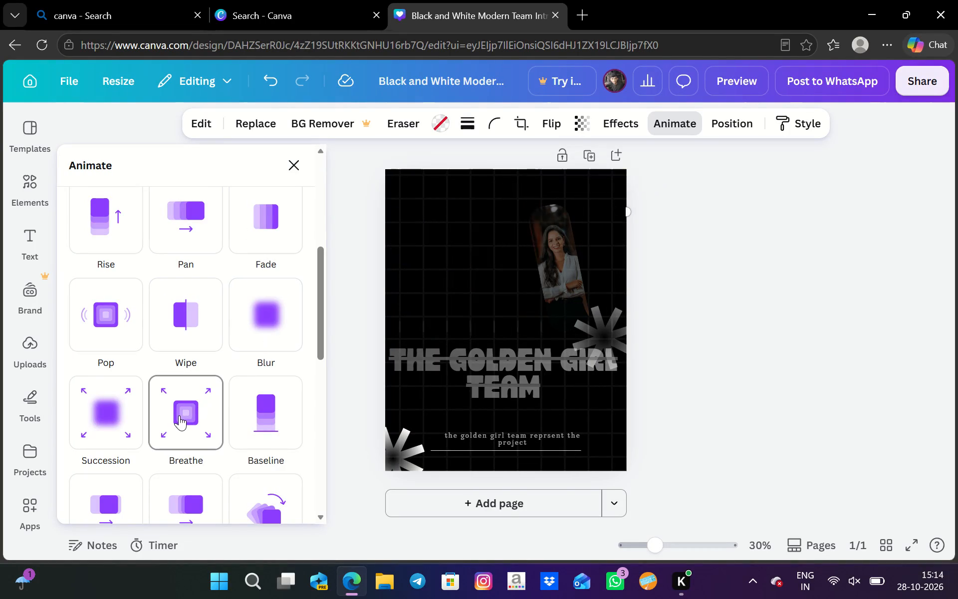
Apply the Succession animation on enter to the outermost photo on the poster's right side.
{"action": "left_click", "coordinate": [113, 419]}
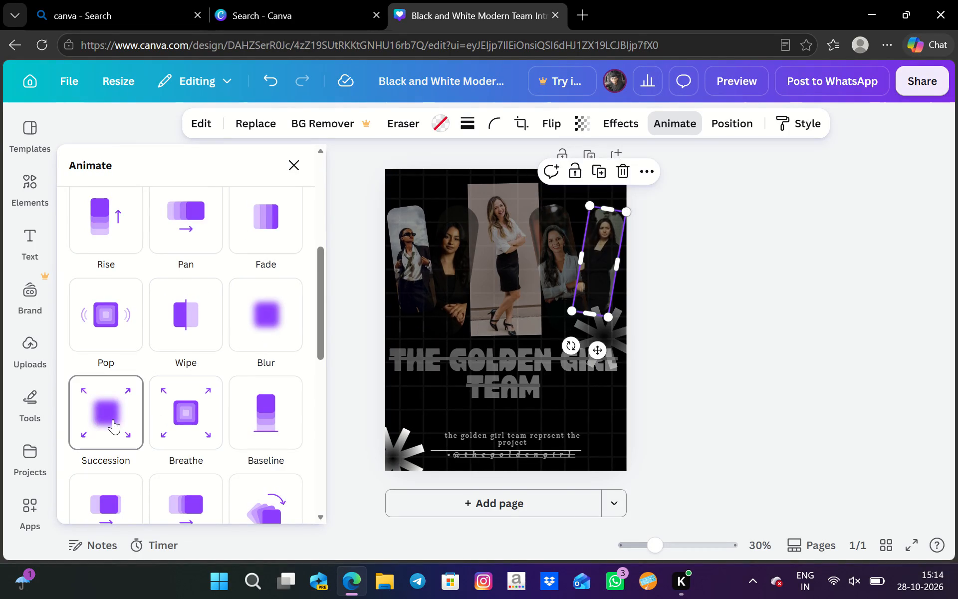
{"action": "left_click", "coordinate": [301, 168]}
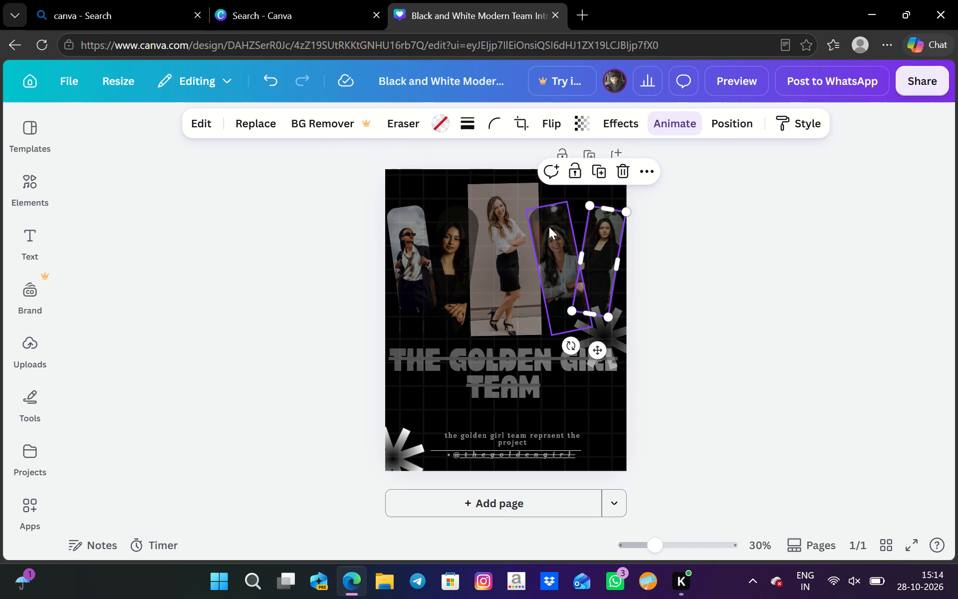
Apply the Pan animation on enter to the fourth photo from the left on the poster.
{"action": "left_click", "coordinate": [549, 227]}
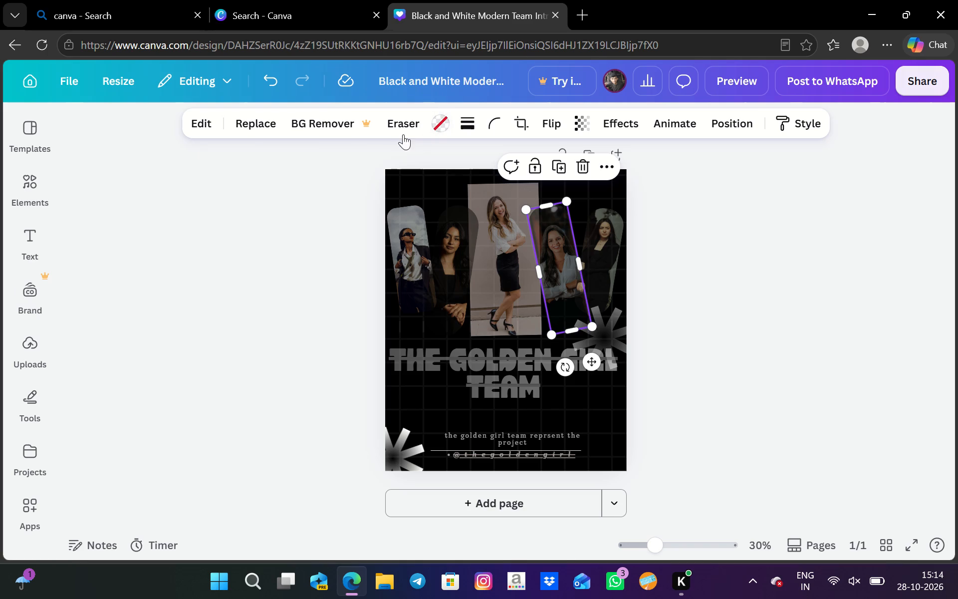
{"action": "left_click", "coordinate": [631, 132]}
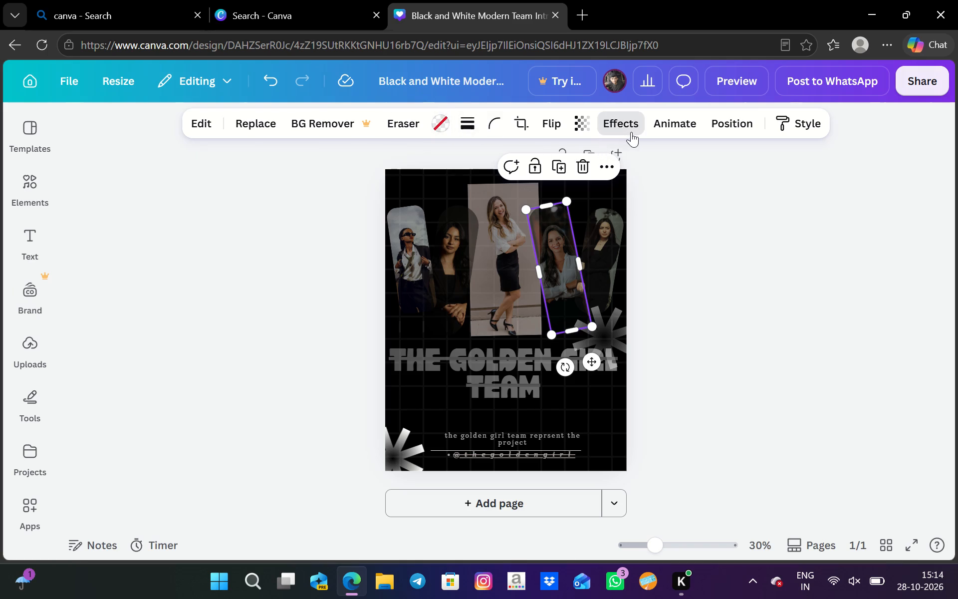
{"action": "left_click", "coordinate": [666, 123]}
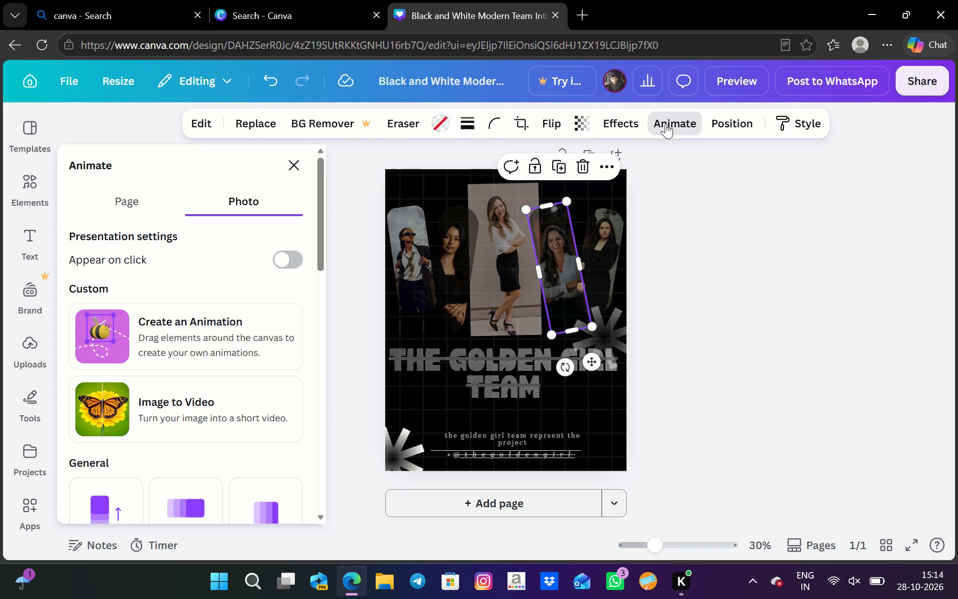
{"action": "scroll", "coordinate": [239, 401], "scroll_direction": "down", "scroll_amount": 3}
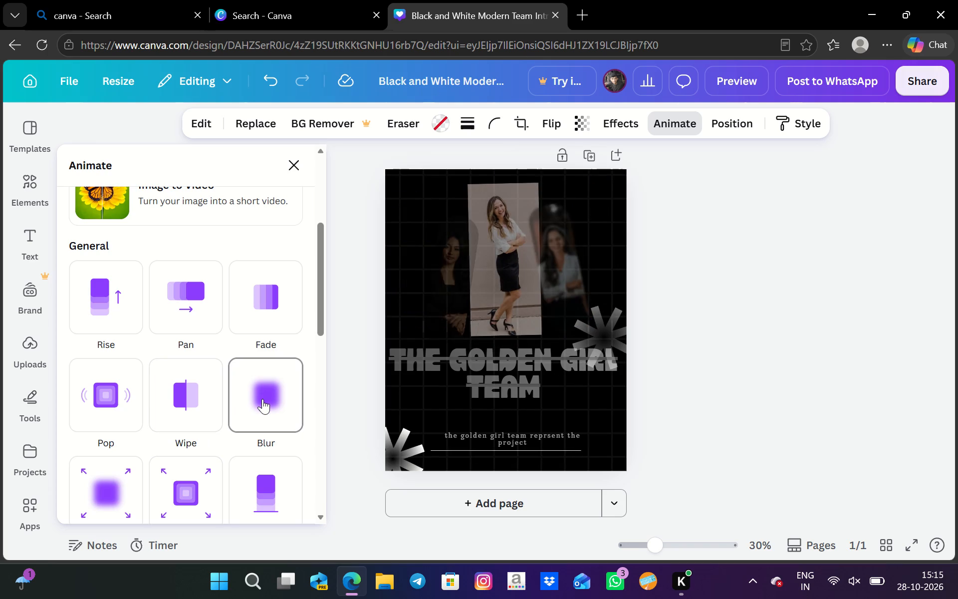
{"action": "scroll", "coordinate": [245, 435], "scroll_direction": "down", "scroll_amount": 3}
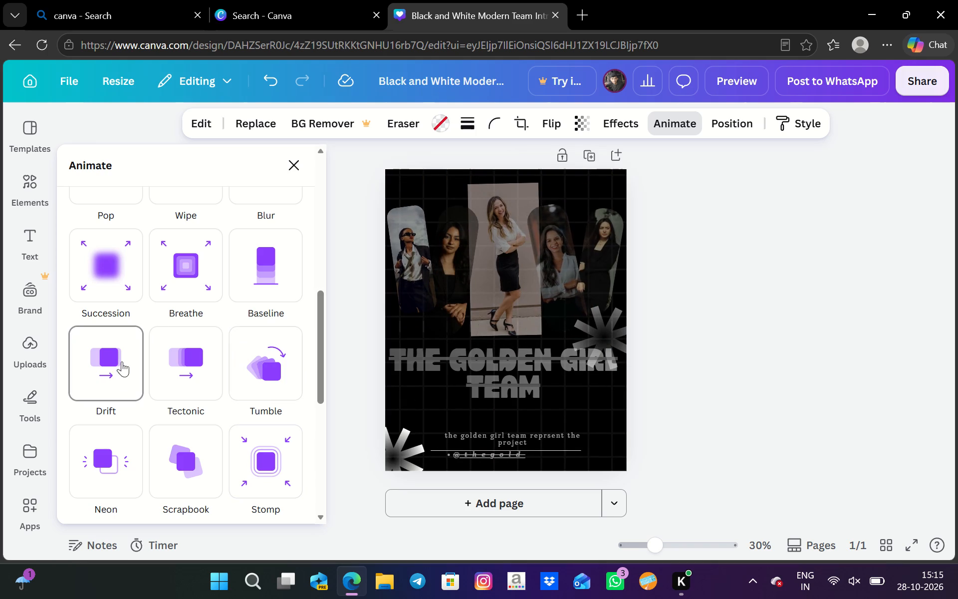
{"action": "scroll", "coordinate": [156, 326], "scroll_direction": "down", "scroll_amount": 1}
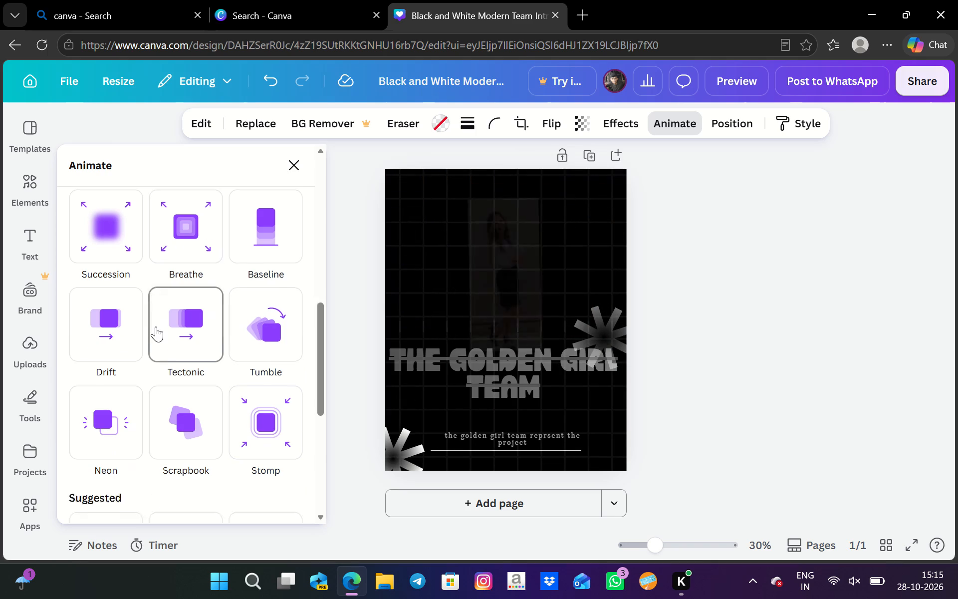
{"action": "scroll", "coordinate": [156, 326], "scroll_direction": "down", "scroll_amount": 2}
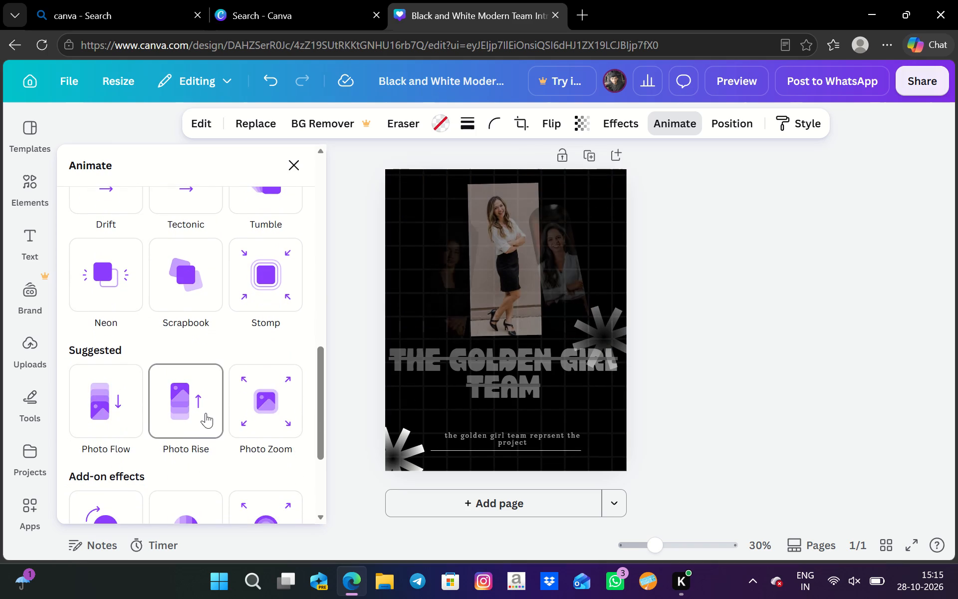
{"action": "scroll", "coordinate": [206, 413], "scroll_direction": "up", "scroll_amount": 3}
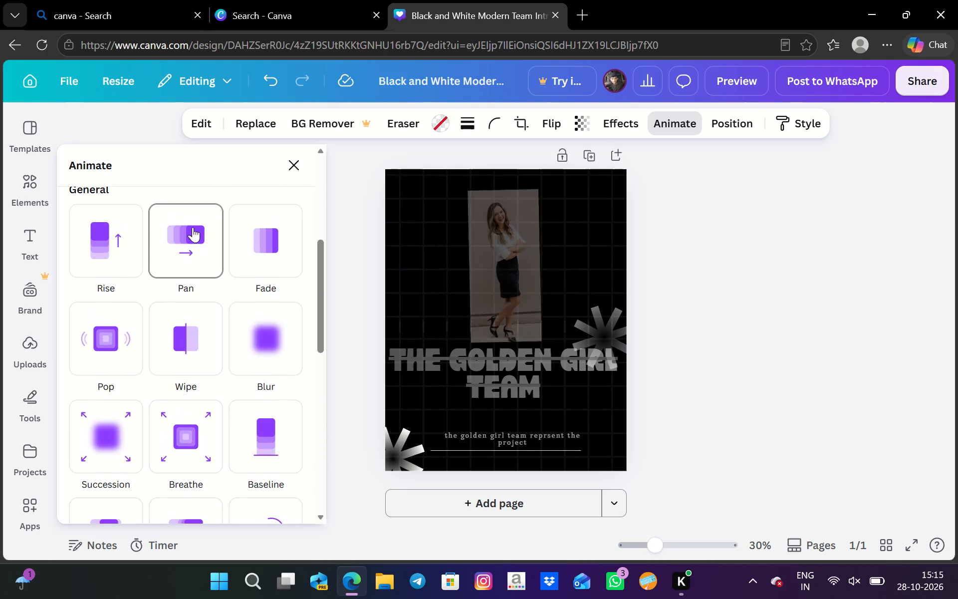
{"action": "left_click", "coordinate": [193, 227]}
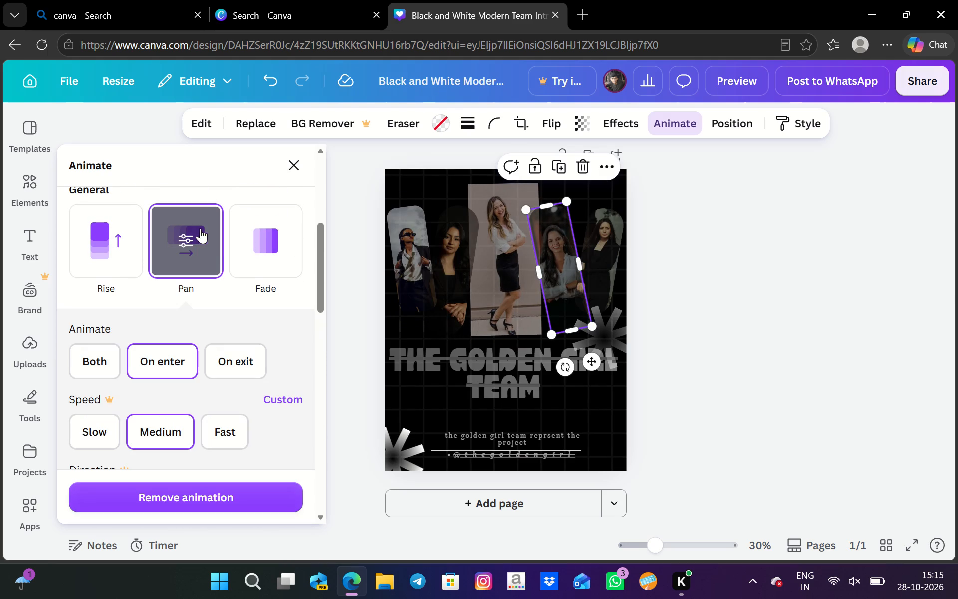
{"action": "left_click", "coordinate": [297, 165]}
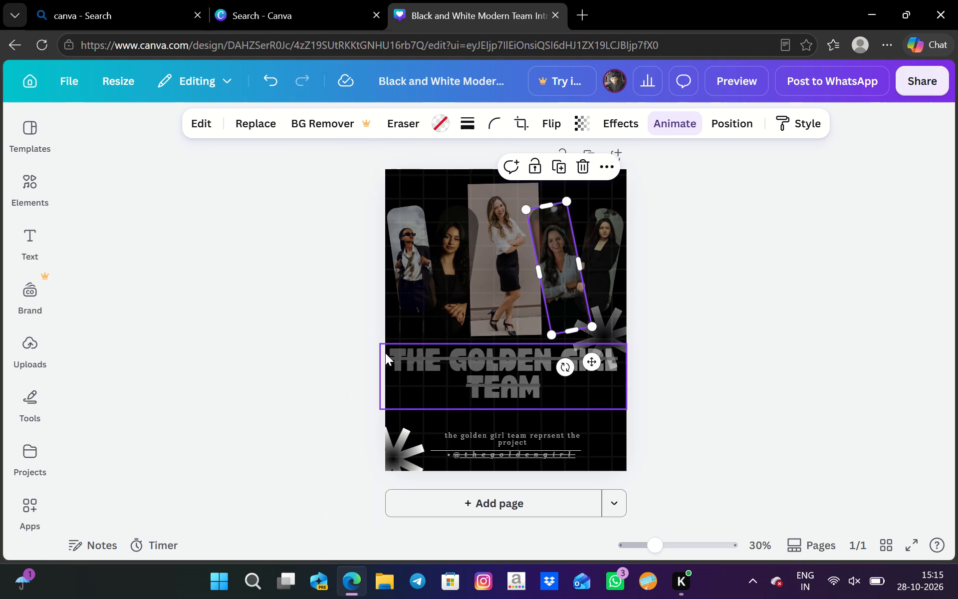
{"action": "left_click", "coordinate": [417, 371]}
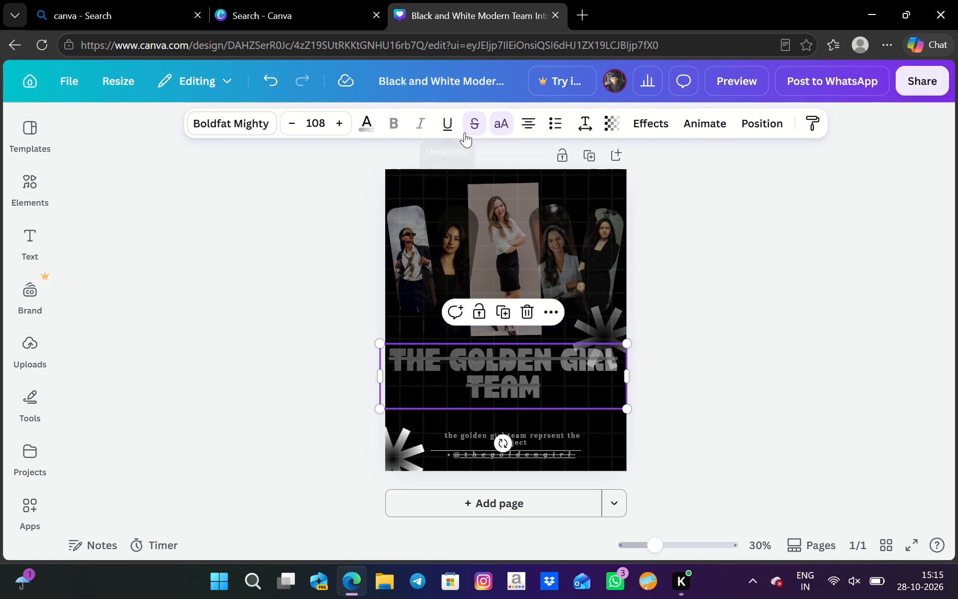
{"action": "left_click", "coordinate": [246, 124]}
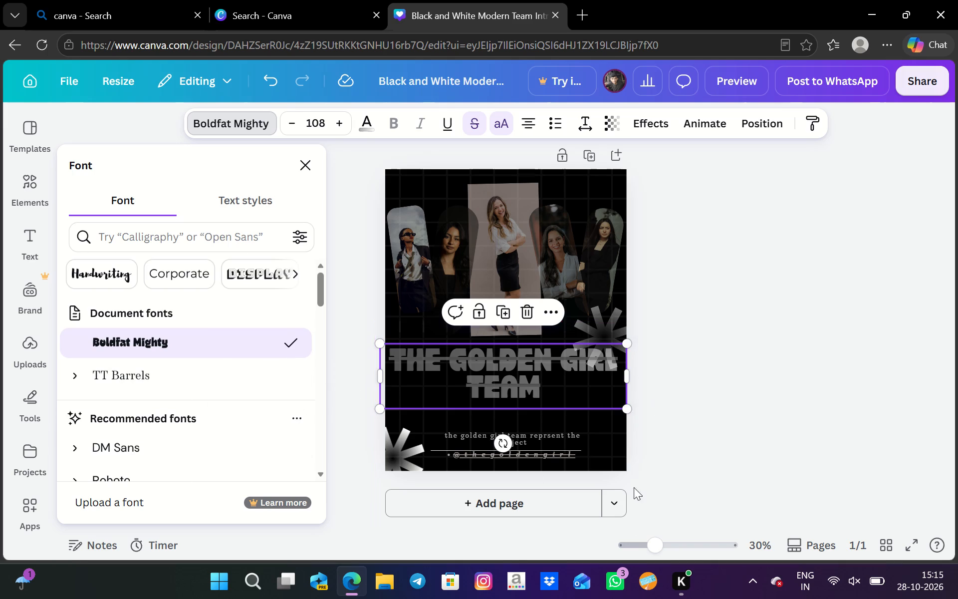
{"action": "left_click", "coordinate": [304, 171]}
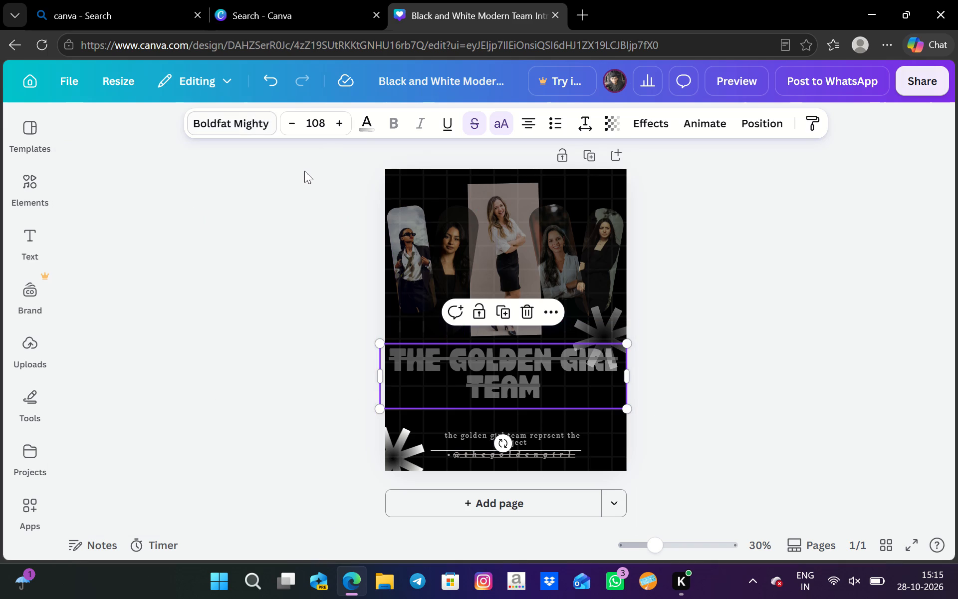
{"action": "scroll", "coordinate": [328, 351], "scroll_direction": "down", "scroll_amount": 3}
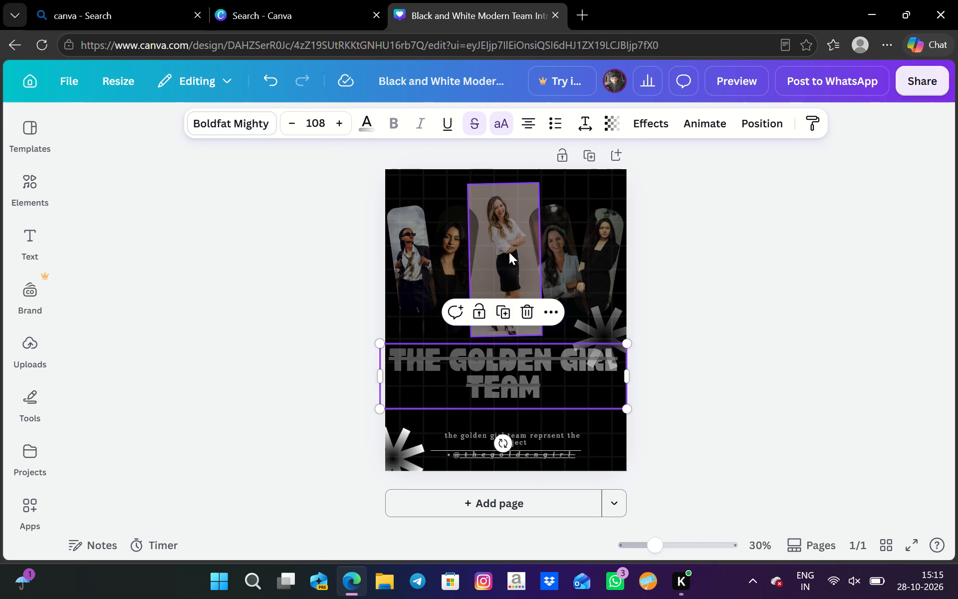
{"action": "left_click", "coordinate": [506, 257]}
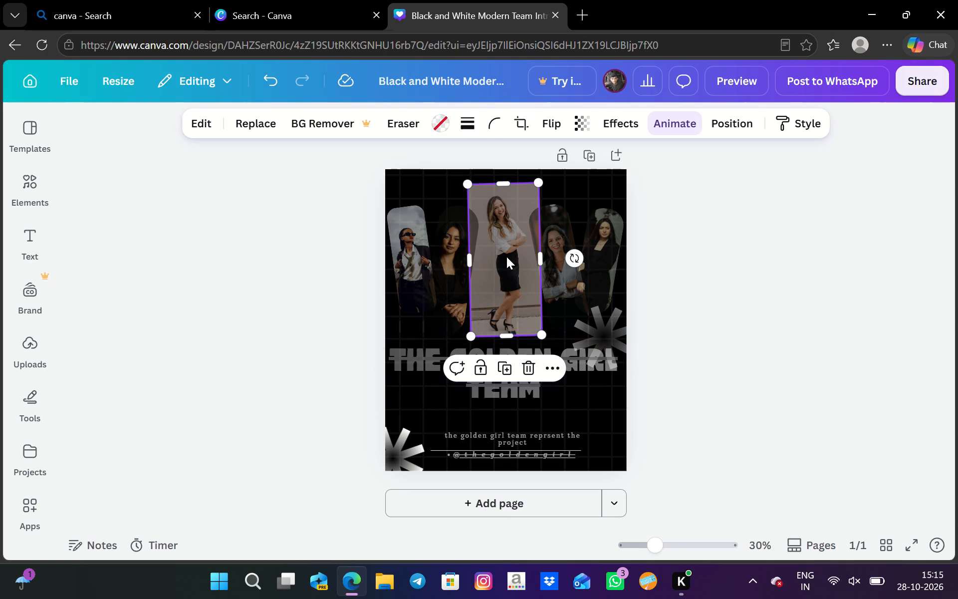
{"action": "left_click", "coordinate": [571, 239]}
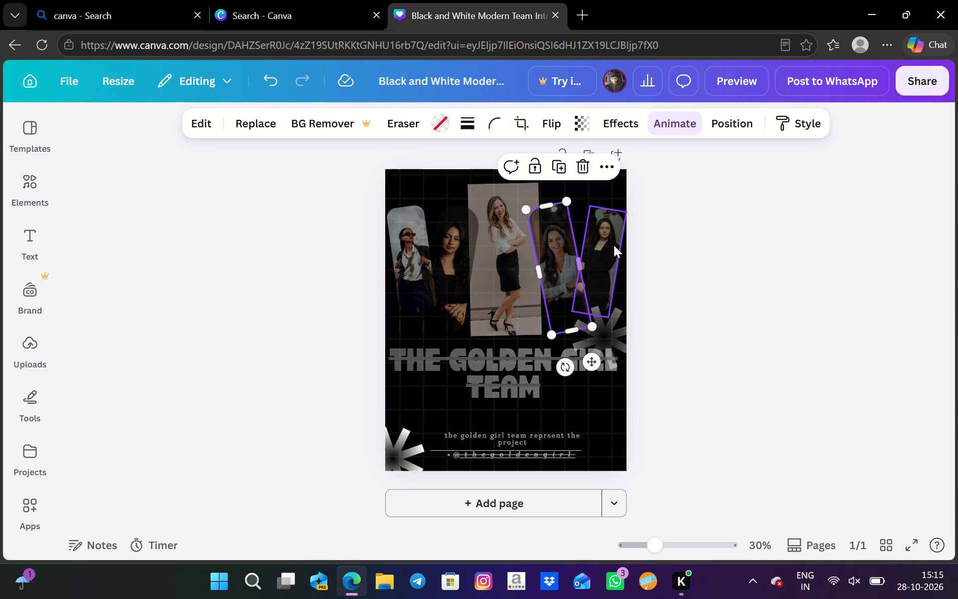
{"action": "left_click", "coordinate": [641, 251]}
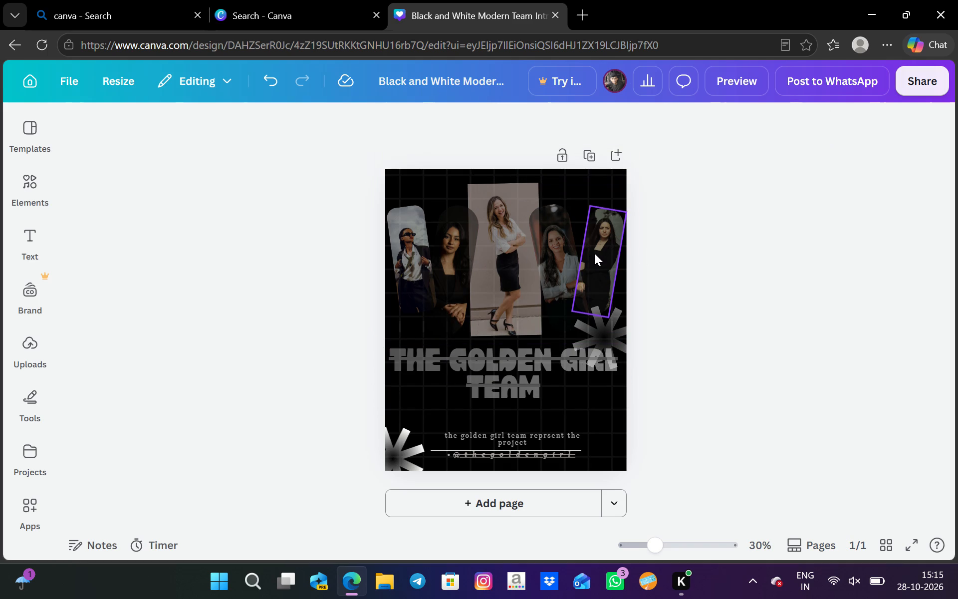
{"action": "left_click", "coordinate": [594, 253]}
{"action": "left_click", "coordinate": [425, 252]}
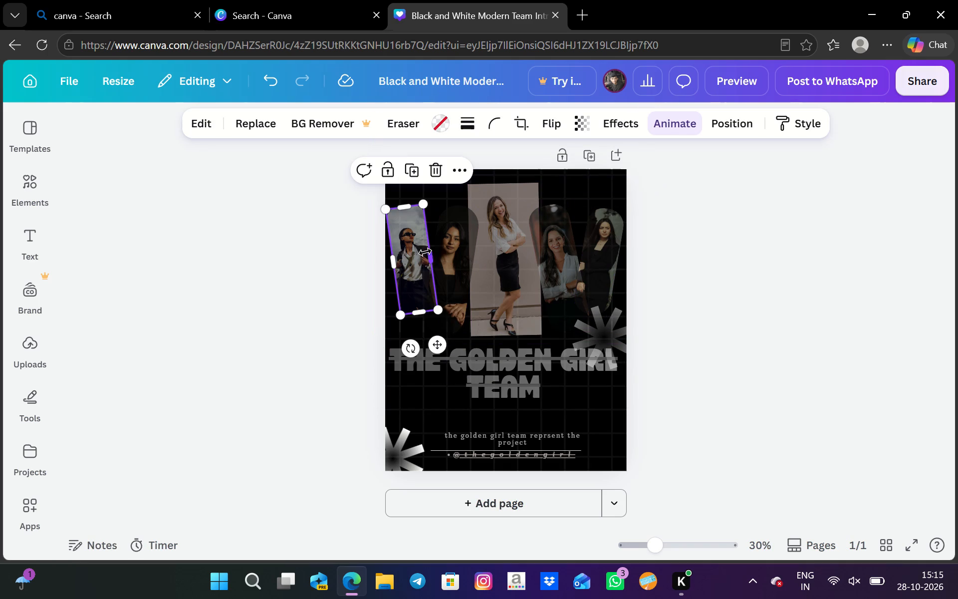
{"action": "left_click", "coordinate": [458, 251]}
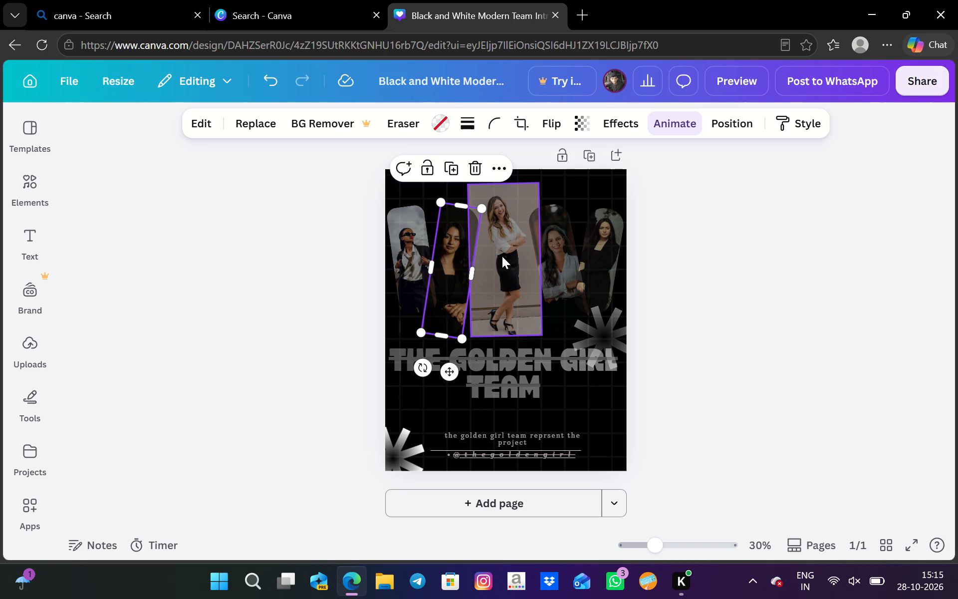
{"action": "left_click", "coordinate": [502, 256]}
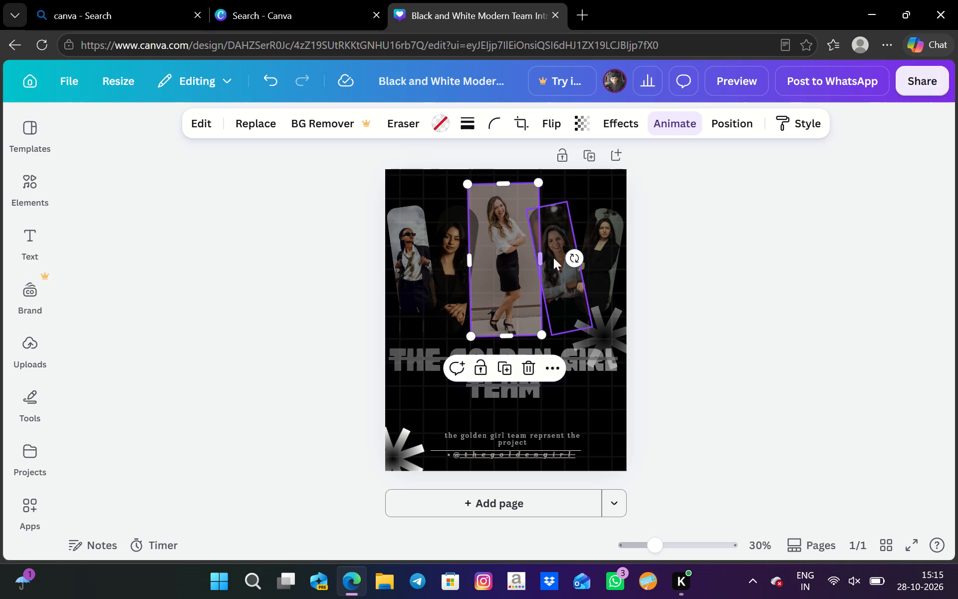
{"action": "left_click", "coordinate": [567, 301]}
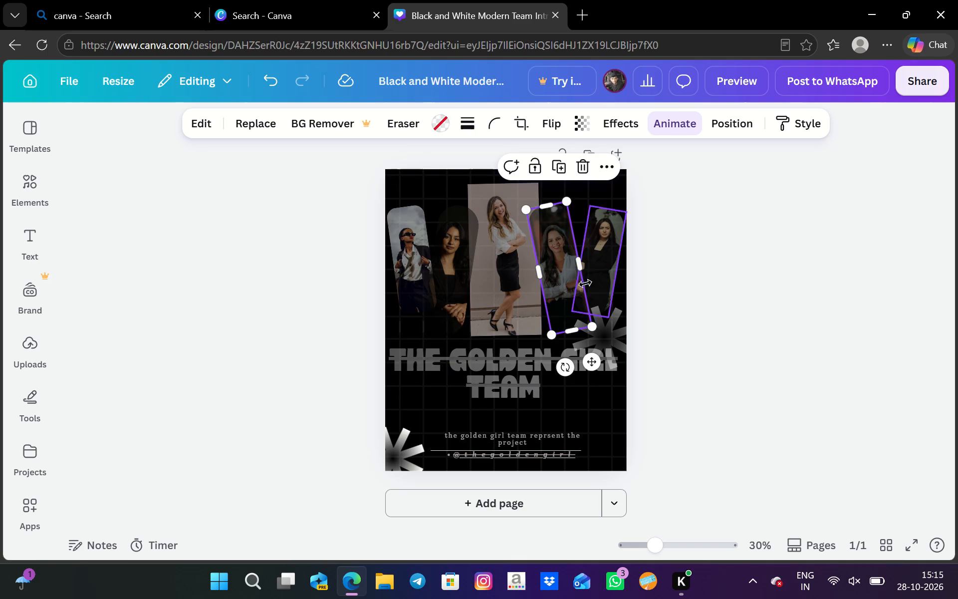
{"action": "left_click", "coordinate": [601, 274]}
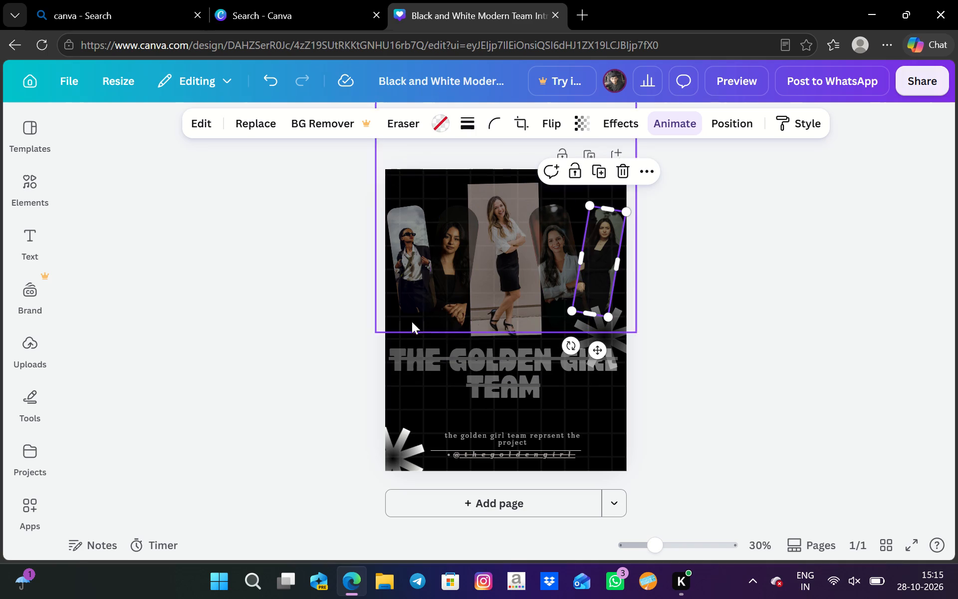
Apply the Splice text effect to the THE GOLDEN GIRL TEAM heading.
{"action": "left_click", "coordinate": [438, 364]}
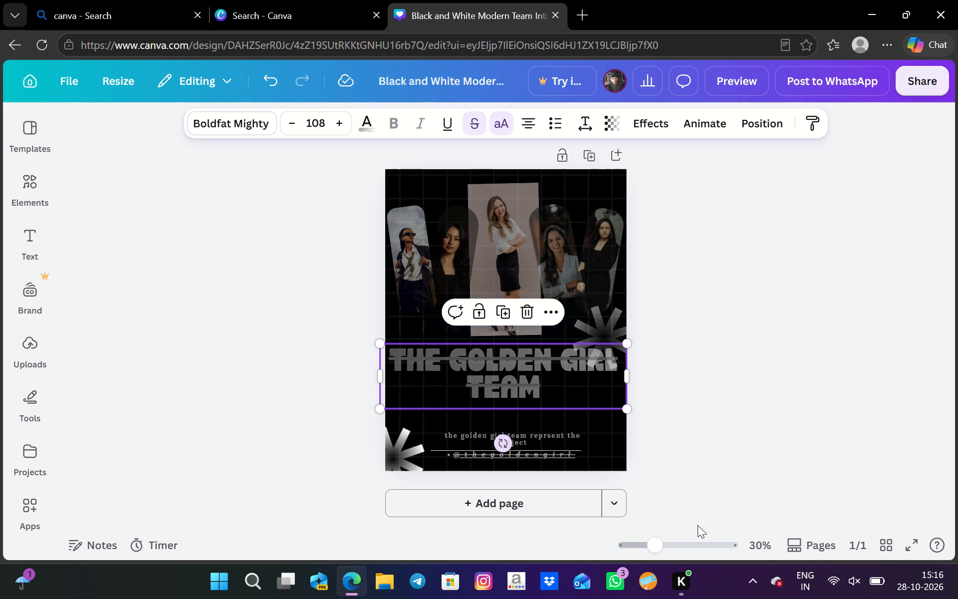
{"action": "left_click", "coordinate": [839, 581]}
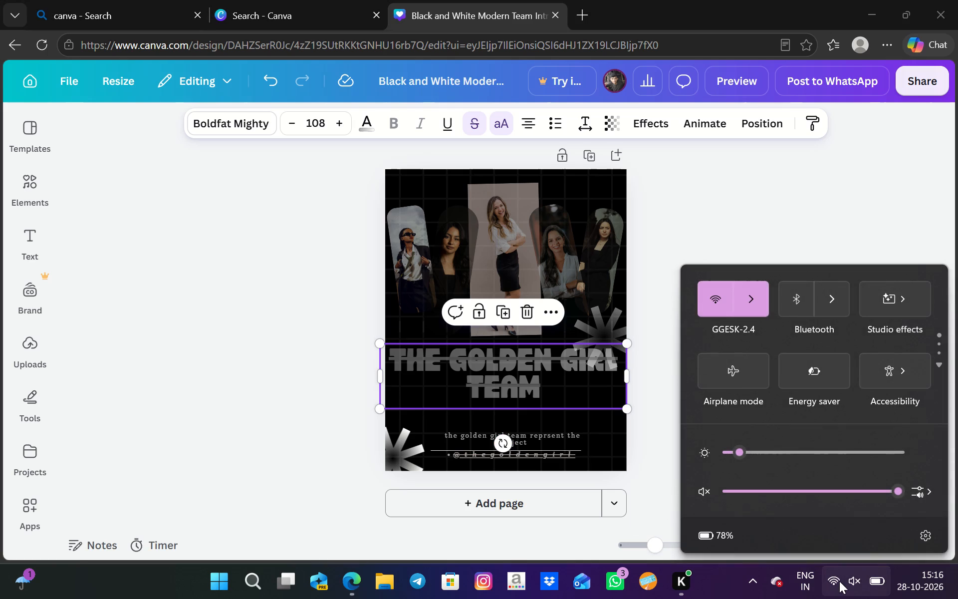
{"action": "left_click", "coordinate": [839, 581]}
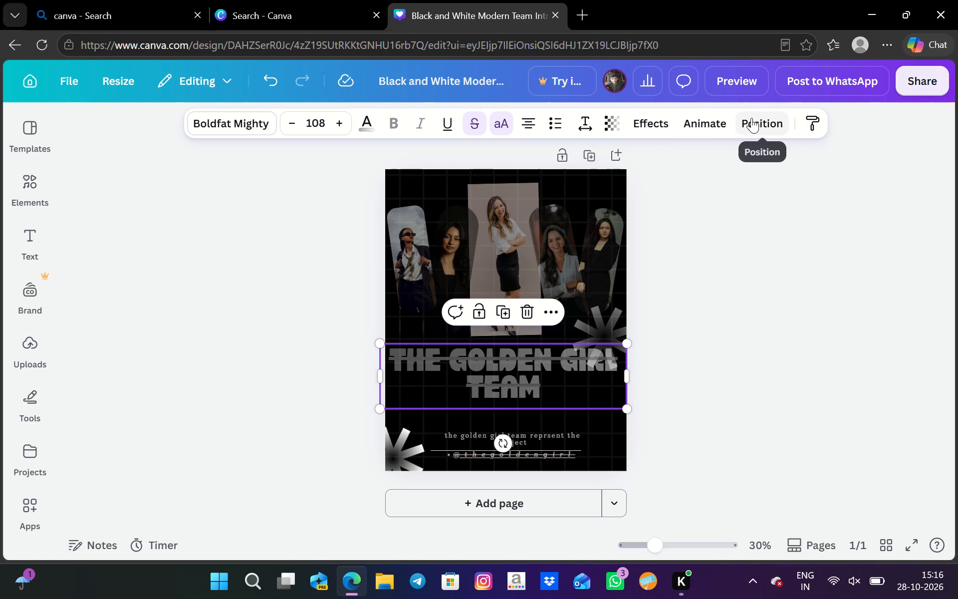
{"action": "left_click", "coordinate": [703, 122]}
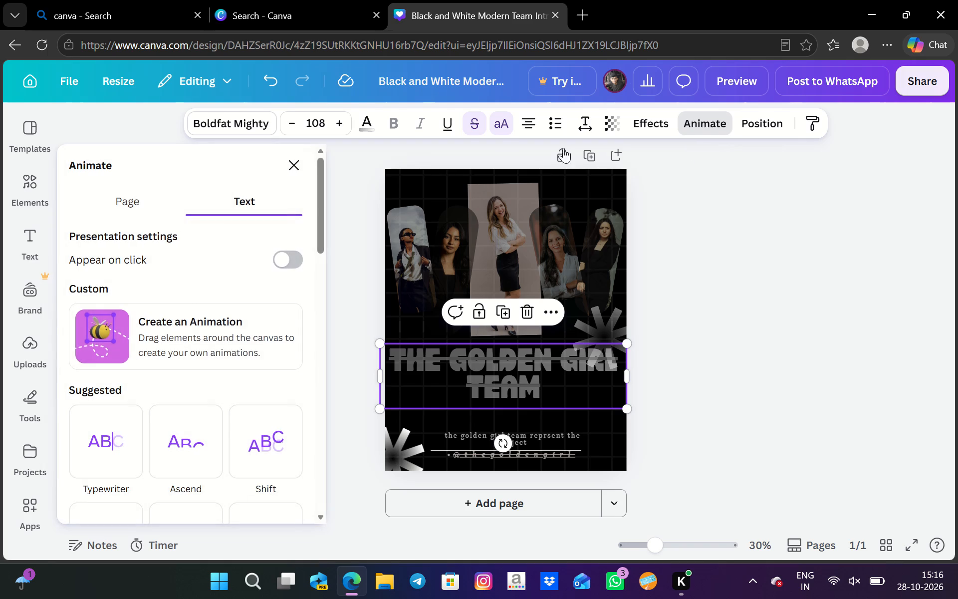
{"action": "left_click", "coordinate": [296, 163]}
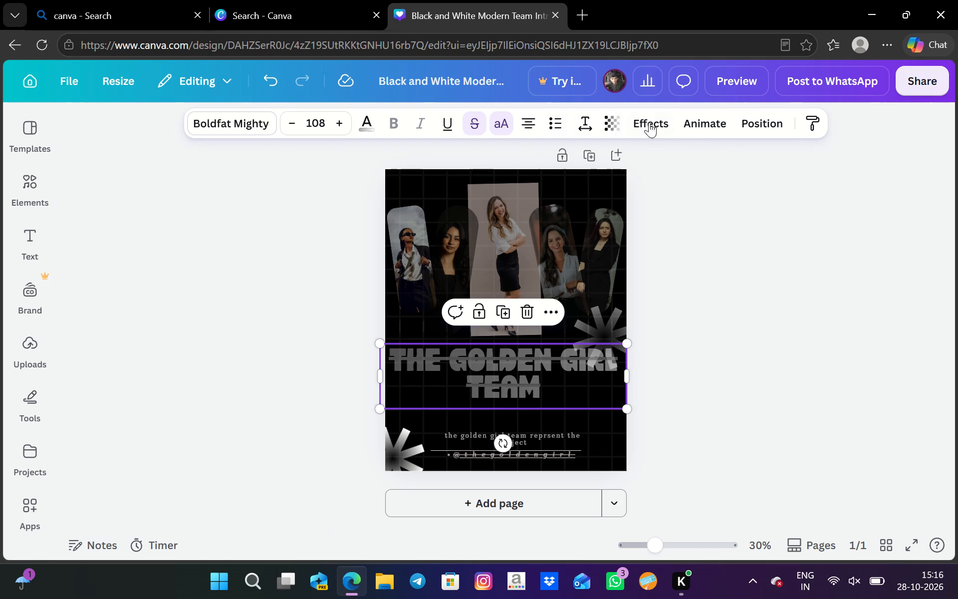
{"action": "left_click", "coordinate": [663, 118]}
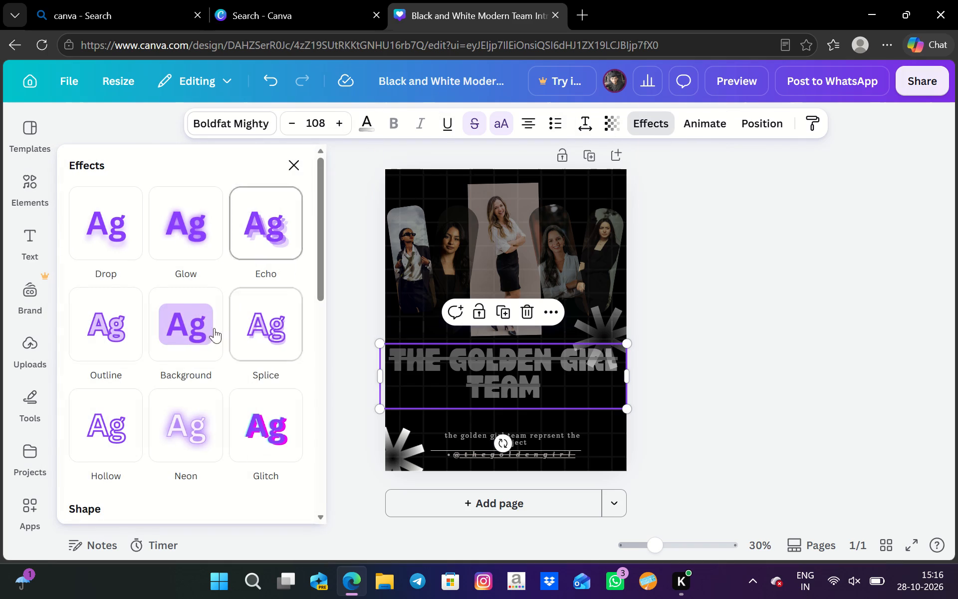
{"action": "left_click", "coordinate": [265, 323]}
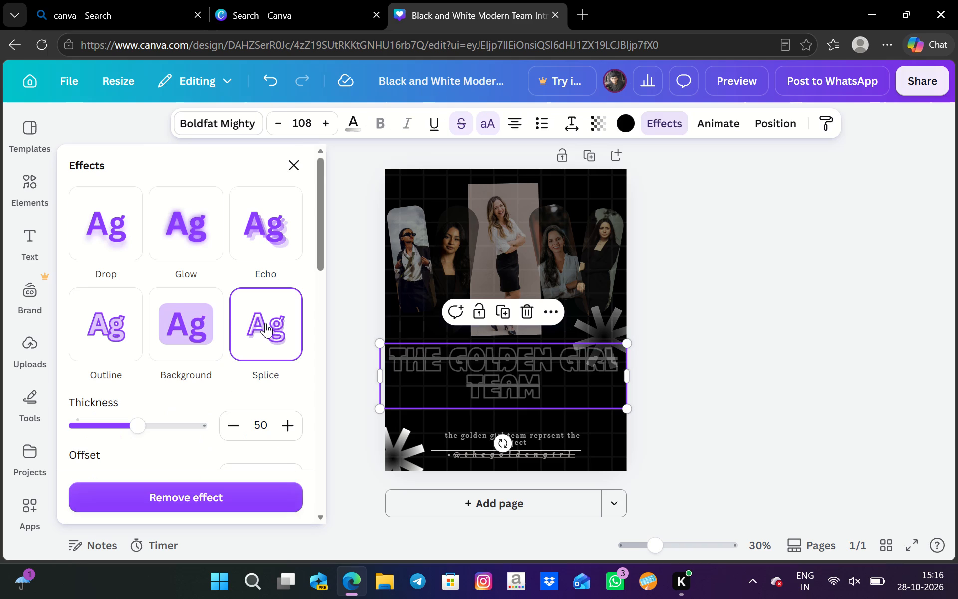
{"action": "left_click", "coordinate": [295, 167]}
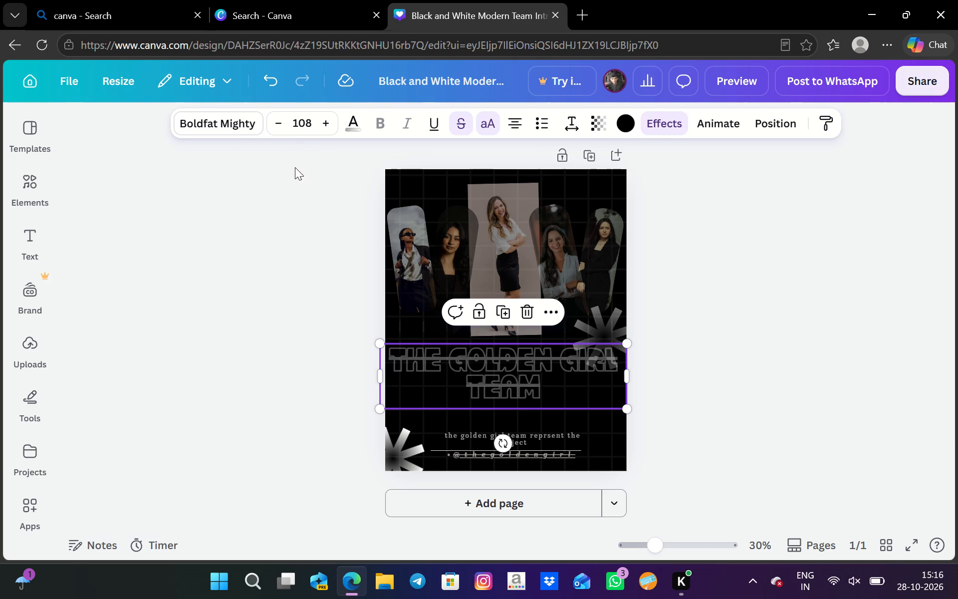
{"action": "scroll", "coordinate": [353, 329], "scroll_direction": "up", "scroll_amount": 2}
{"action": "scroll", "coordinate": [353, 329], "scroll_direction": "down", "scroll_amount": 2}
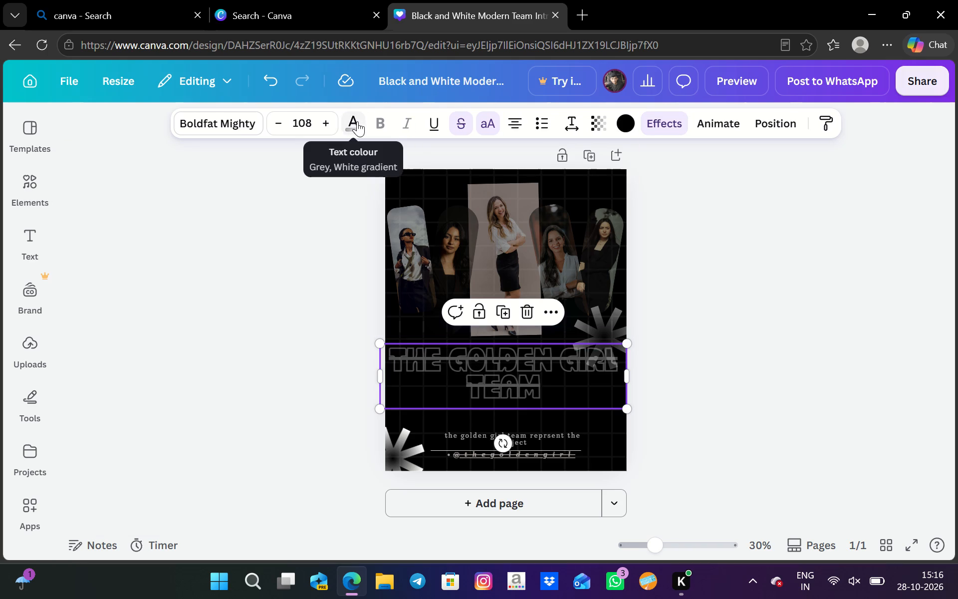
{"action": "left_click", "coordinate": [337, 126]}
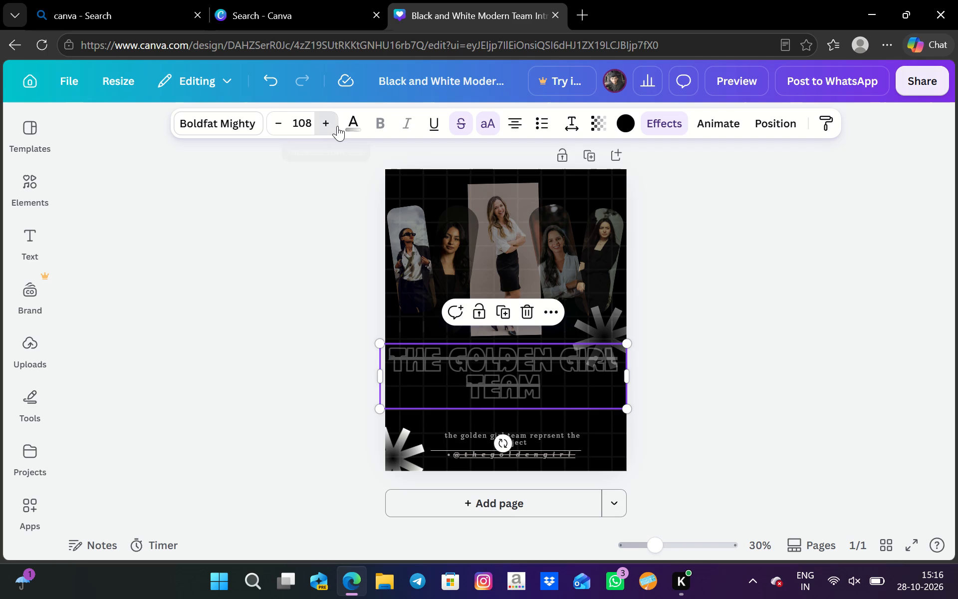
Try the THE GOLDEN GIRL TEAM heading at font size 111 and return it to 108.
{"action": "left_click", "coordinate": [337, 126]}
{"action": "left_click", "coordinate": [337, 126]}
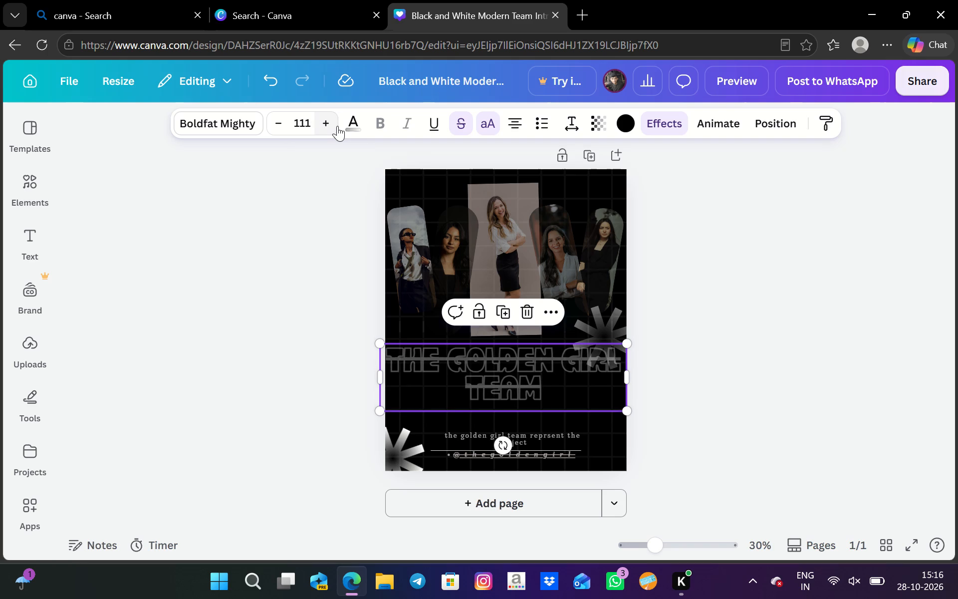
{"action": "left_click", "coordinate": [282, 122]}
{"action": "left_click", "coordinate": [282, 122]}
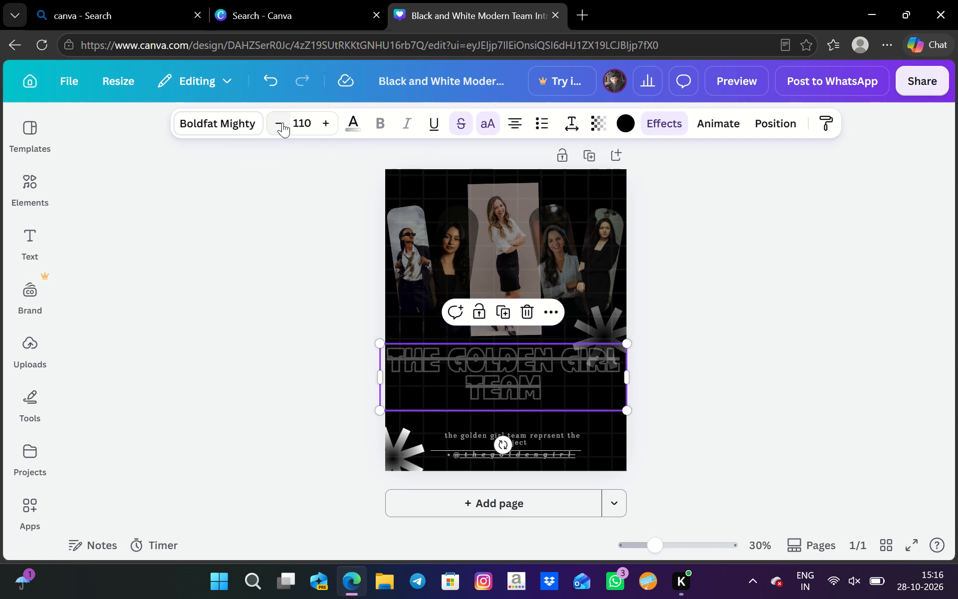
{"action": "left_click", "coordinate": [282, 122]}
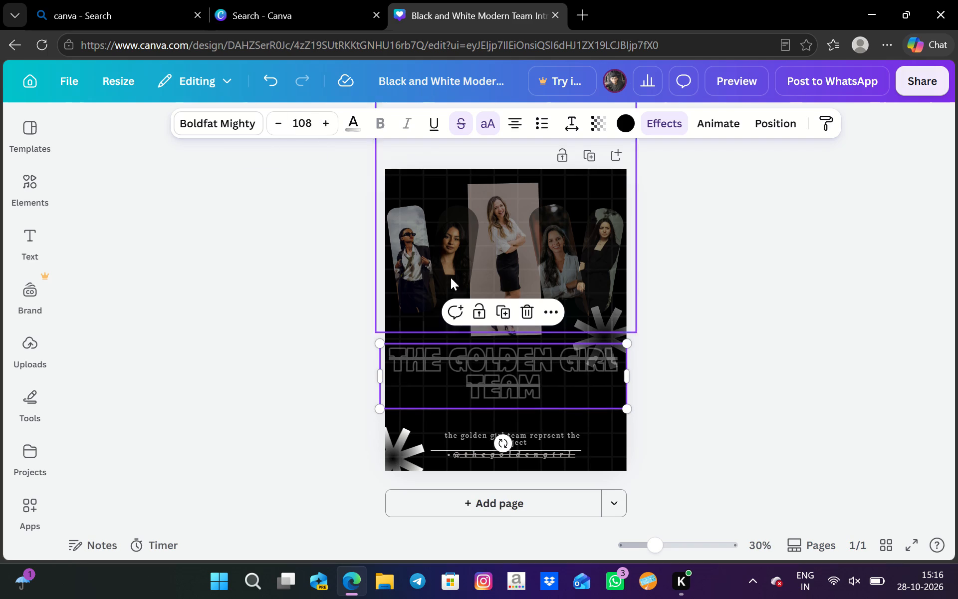
Move the THE GOLDEN GIRL TEAM heading down to just above the tagline, centred horizontally on the poster.
{"action": "left_click_drag", "start_coordinate": [506, 374], "coordinate": [504, 387]}
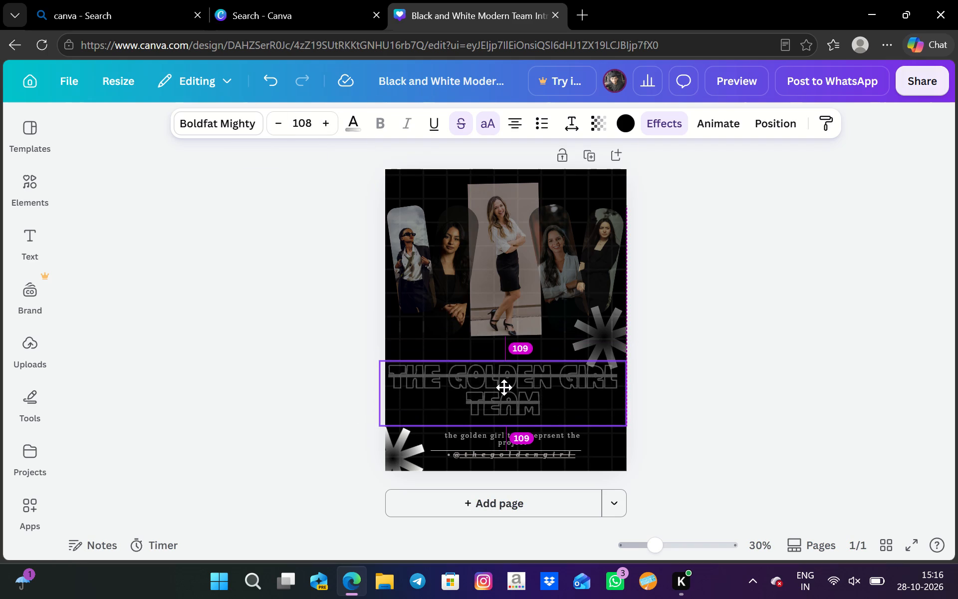
{"action": "left_click_drag", "start_coordinate": [504, 387], "coordinate": [508, 388]}
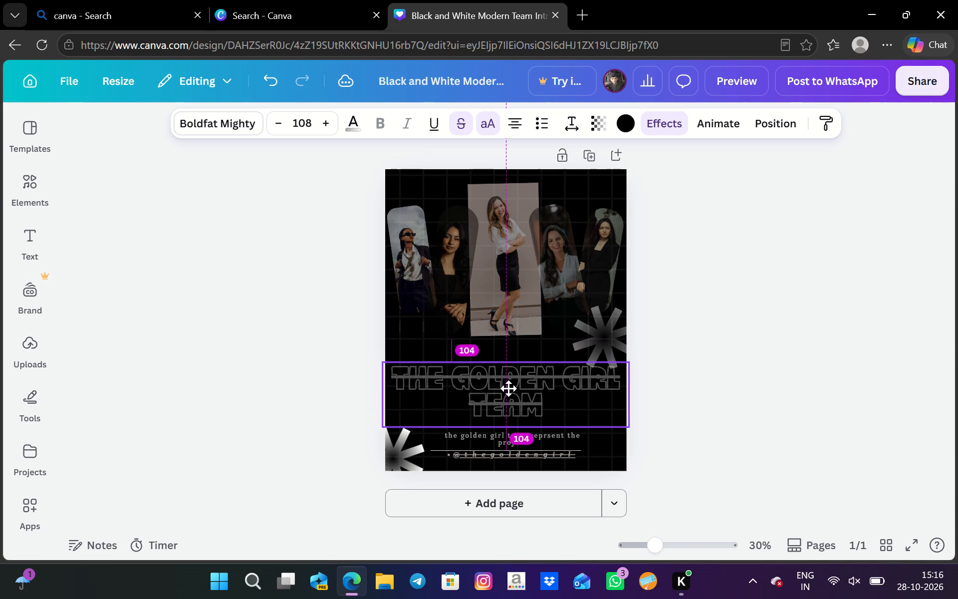
{"action": "left_click_drag", "start_coordinate": [508, 388], "coordinate": [508, 392]}
{"action": "left_click_drag", "start_coordinate": [508, 392], "coordinate": [508, 396]}
{"action": "left_click", "coordinate": [331, 317]}
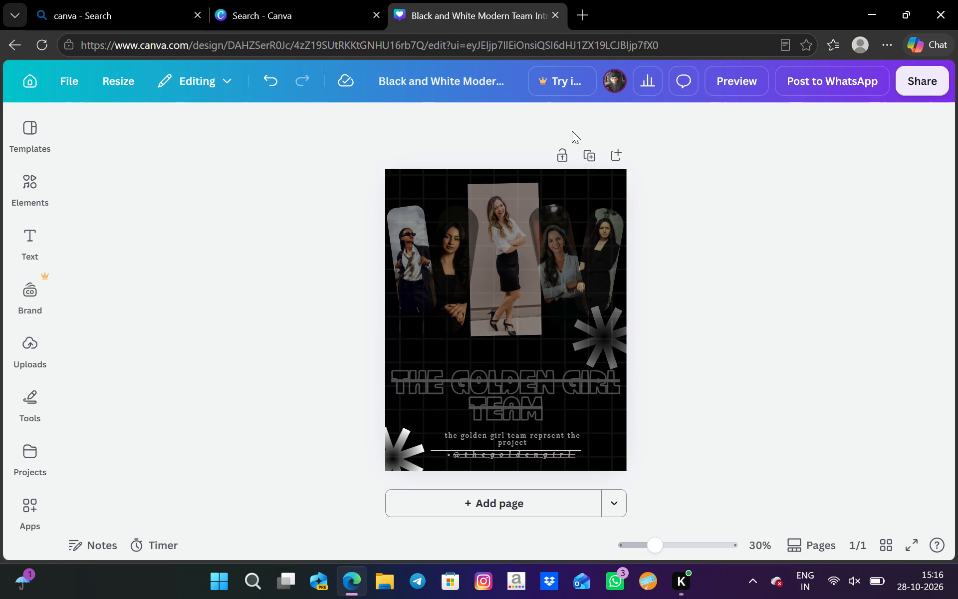
Copy the basic style of the poster's central photo.
{"action": "left_click", "coordinate": [512, 326]}
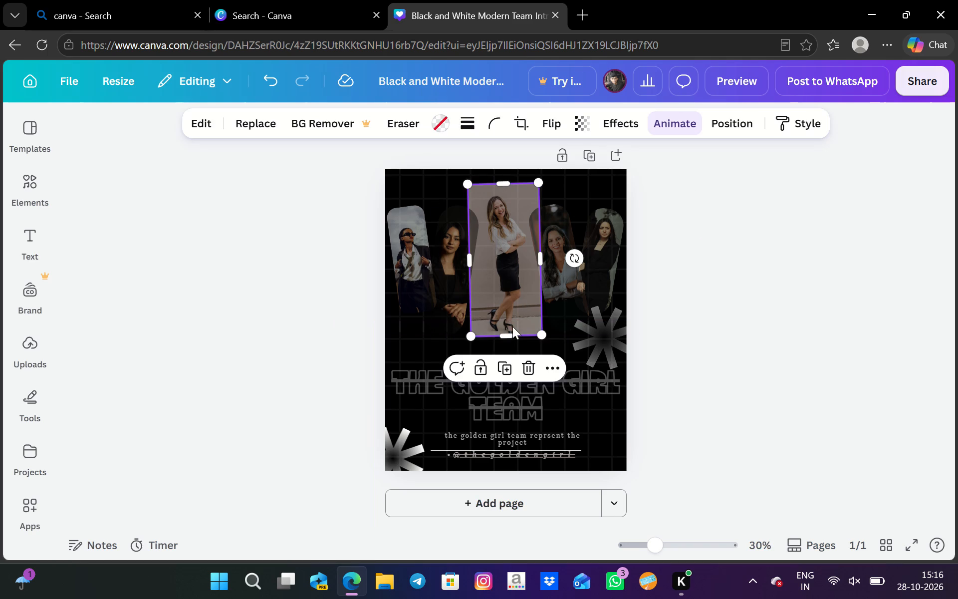
{"action": "left_click", "coordinate": [795, 132]}
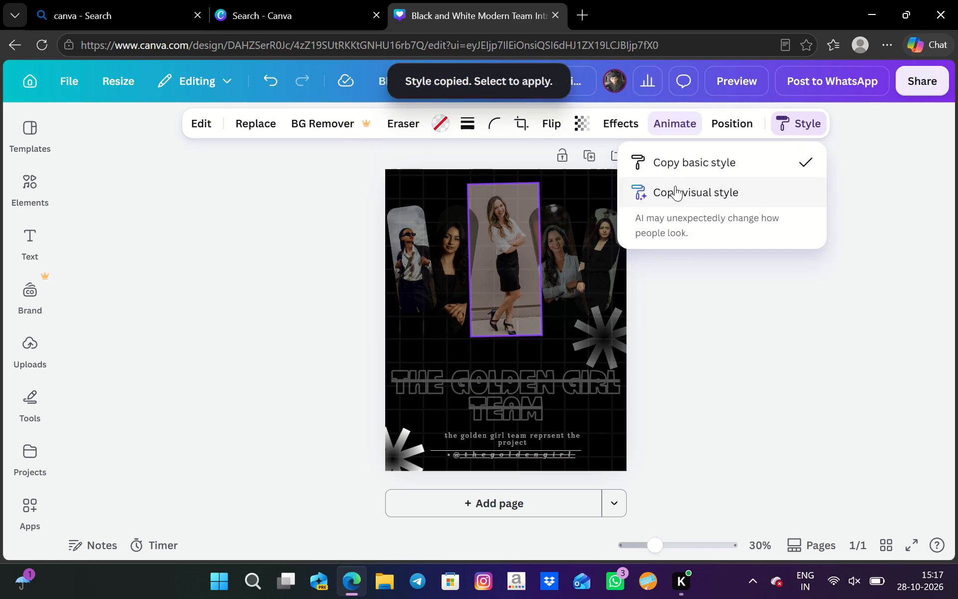
{"action": "left_click", "coordinate": [730, 132]}
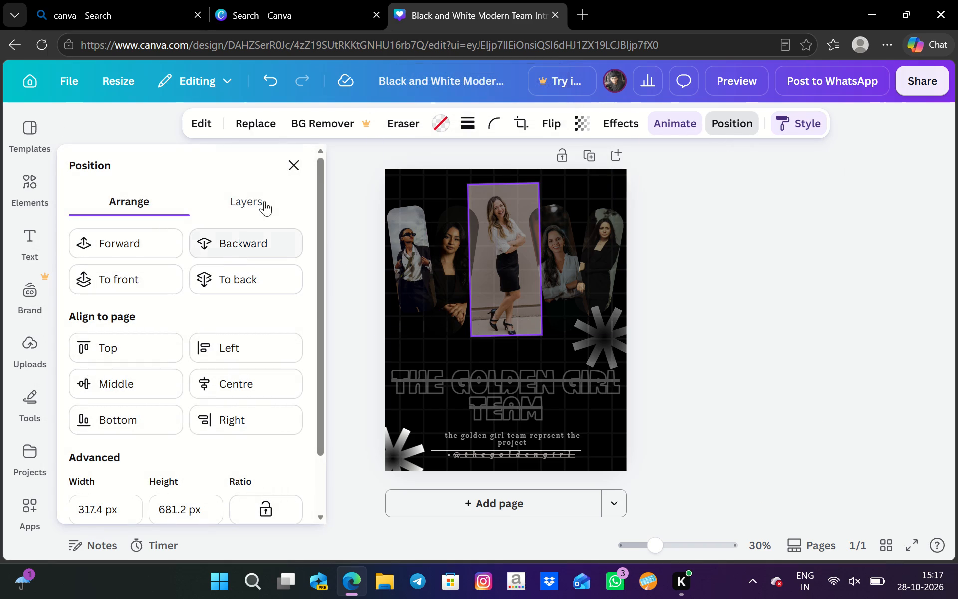
{"action": "left_click", "coordinate": [297, 165]}
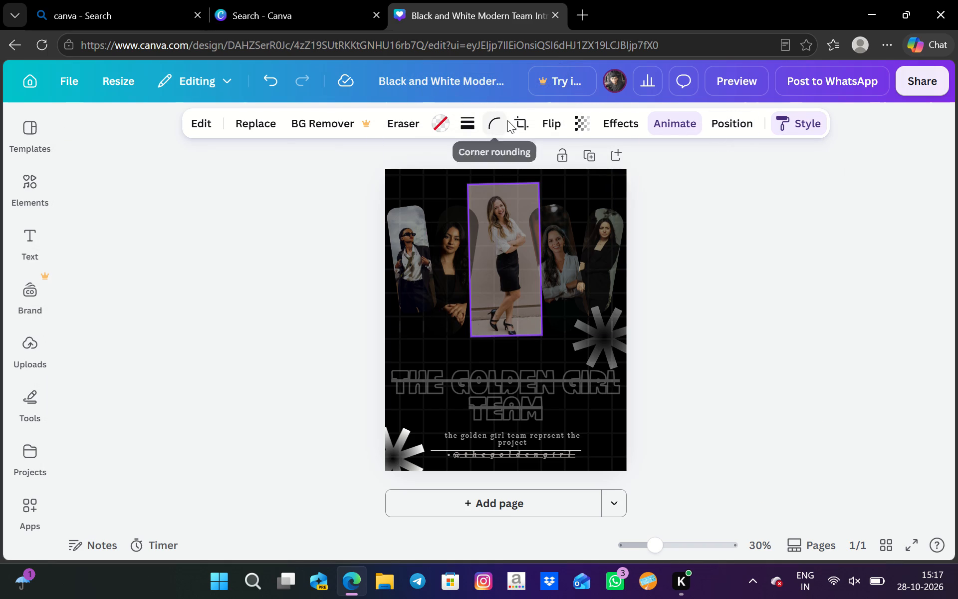
{"action": "left_click", "coordinate": [439, 129]}
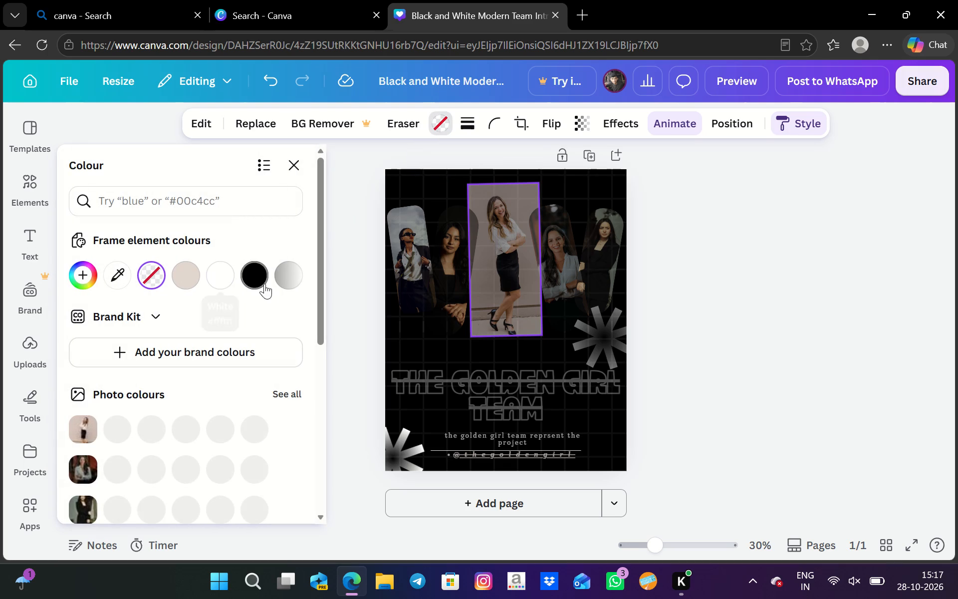
{"action": "left_click", "coordinate": [290, 169]}
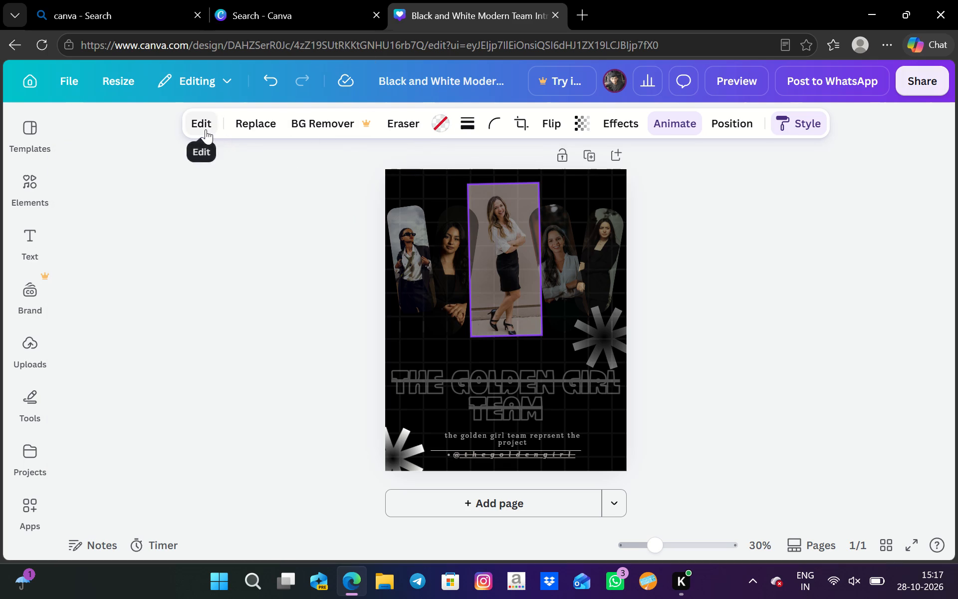
Generate a 5 second video from the central photo with Image to Video in Smart mode.
{"action": "left_click", "coordinate": [206, 129]}
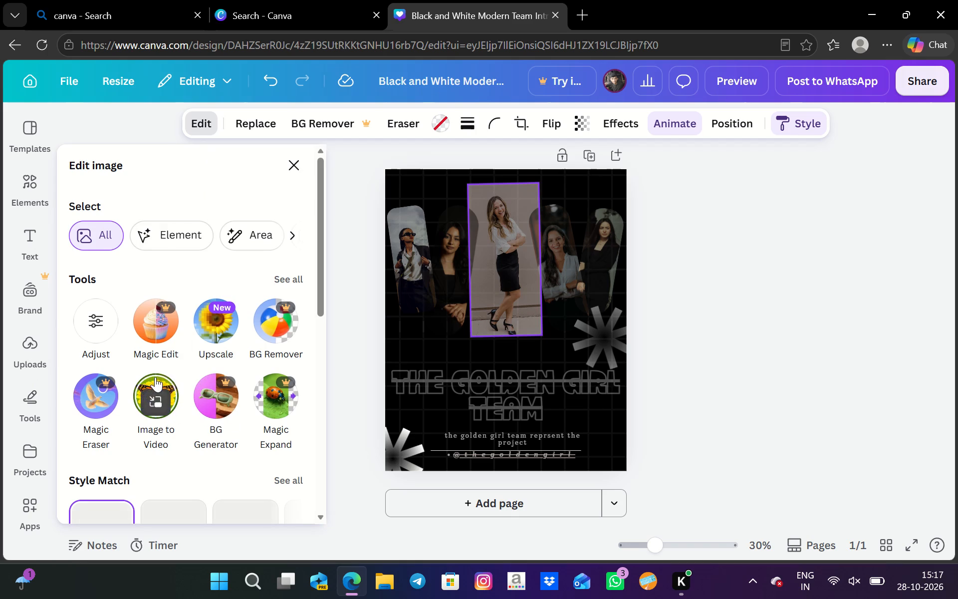
{"action": "left_click", "coordinate": [152, 405]}
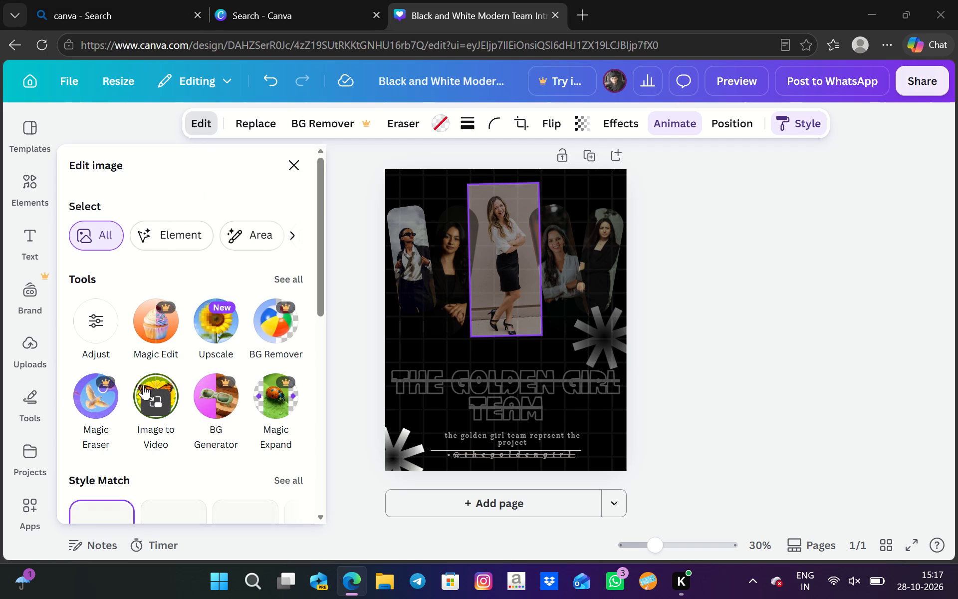
{"action": "left_click", "coordinate": [148, 382]}
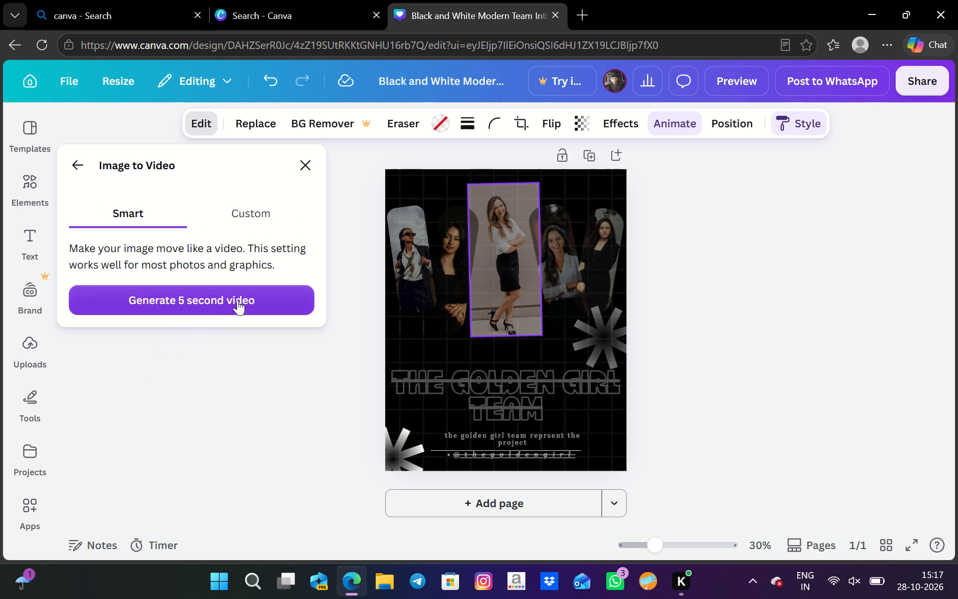
{"action": "left_click", "coordinate": [258, 216]}
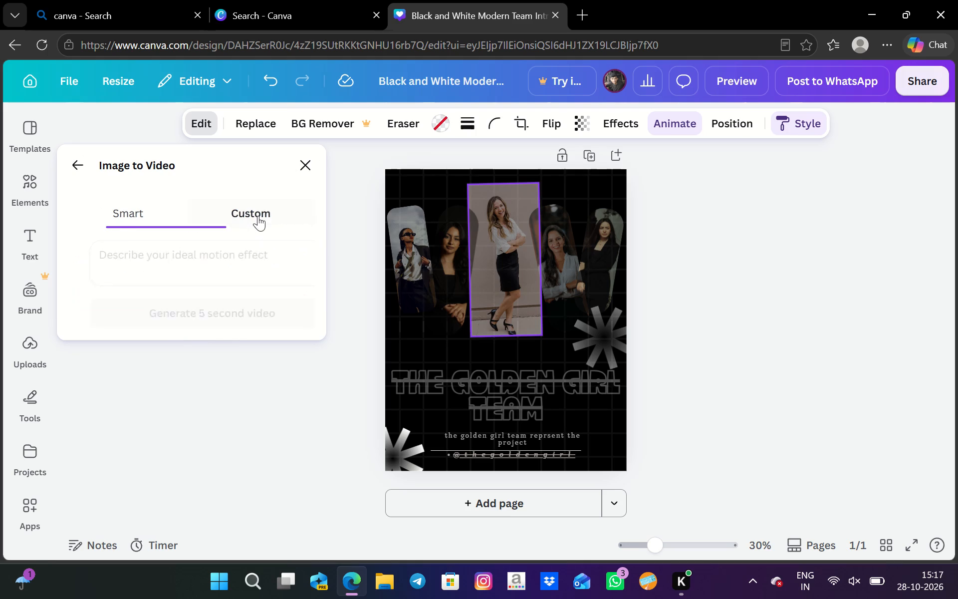
{"action": "left_click", "coordinate": [148, 202]}
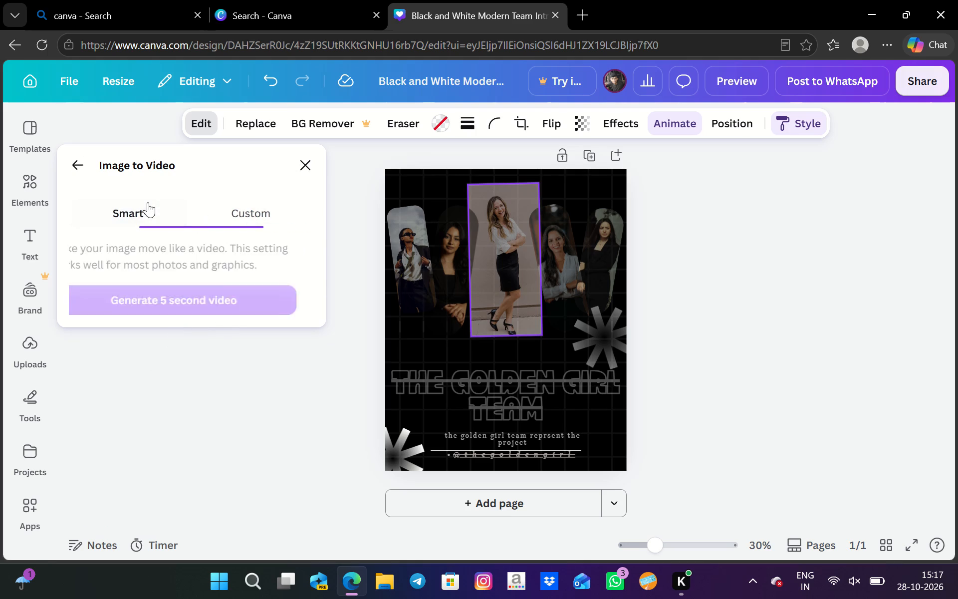
{"action": "left_click", "coordinate": [179, 298]}
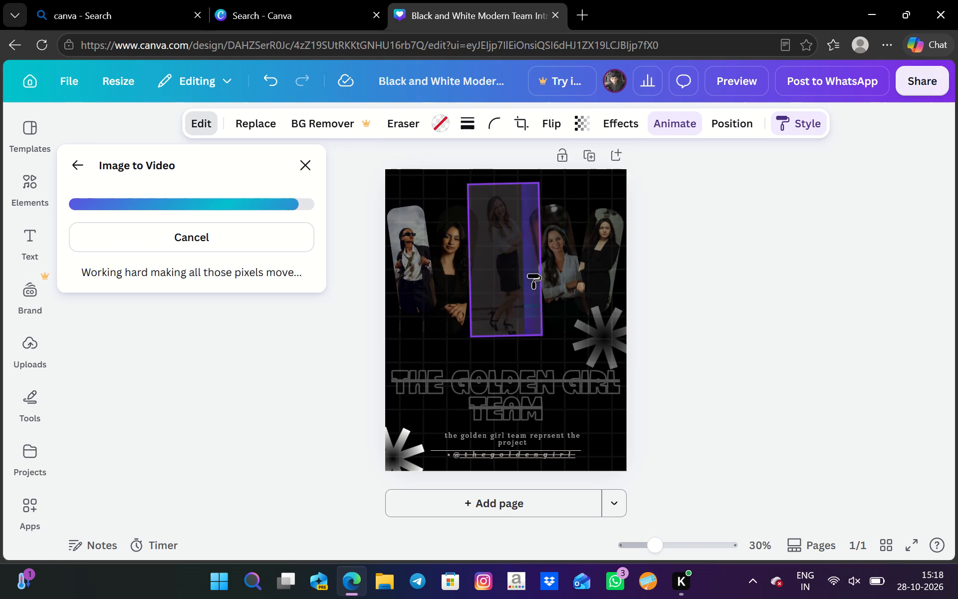
Apply the copied photo style to the THE GOLDEN GIRL TEAM heading.
{"action": "left_click", "coordinate": [485, 403]}
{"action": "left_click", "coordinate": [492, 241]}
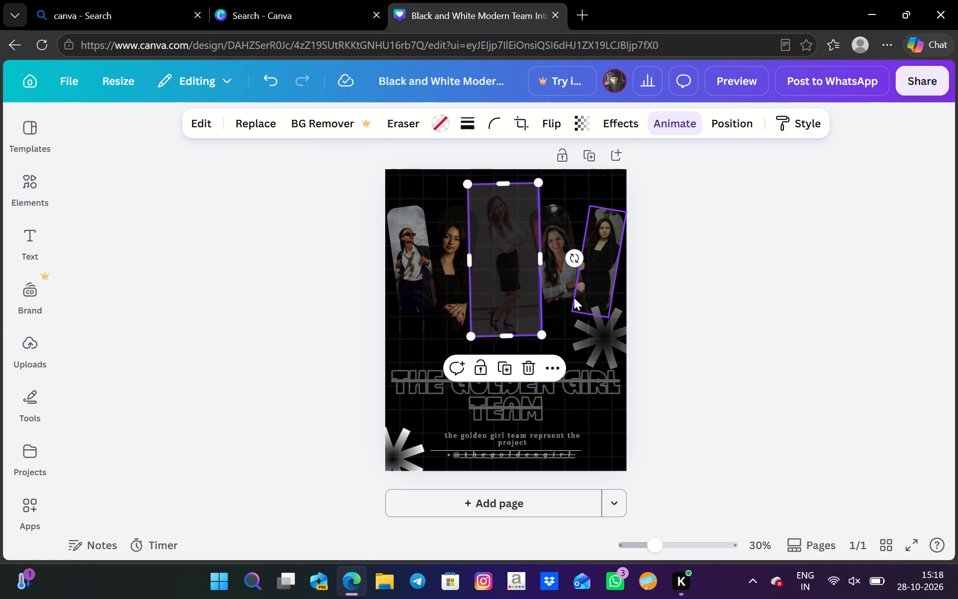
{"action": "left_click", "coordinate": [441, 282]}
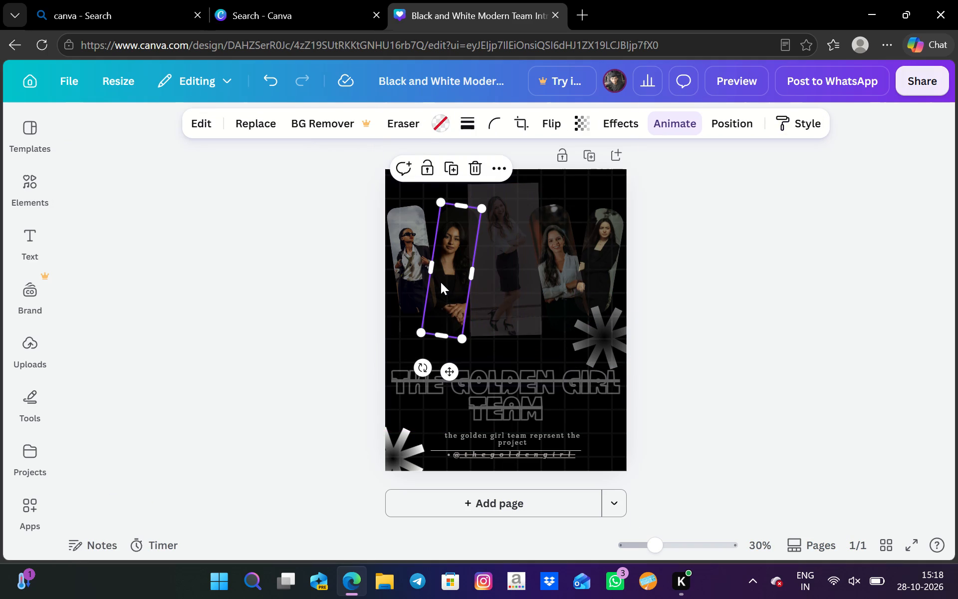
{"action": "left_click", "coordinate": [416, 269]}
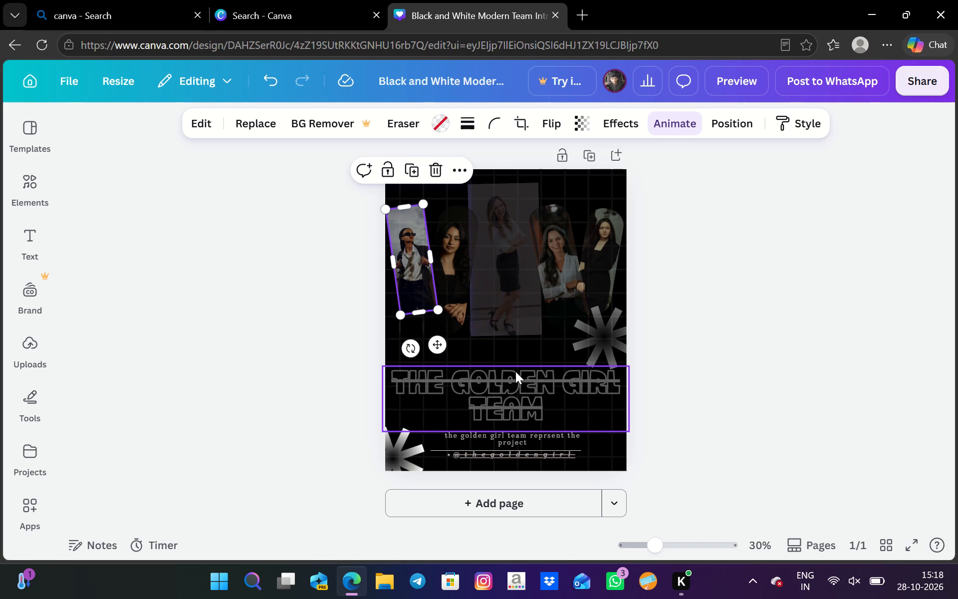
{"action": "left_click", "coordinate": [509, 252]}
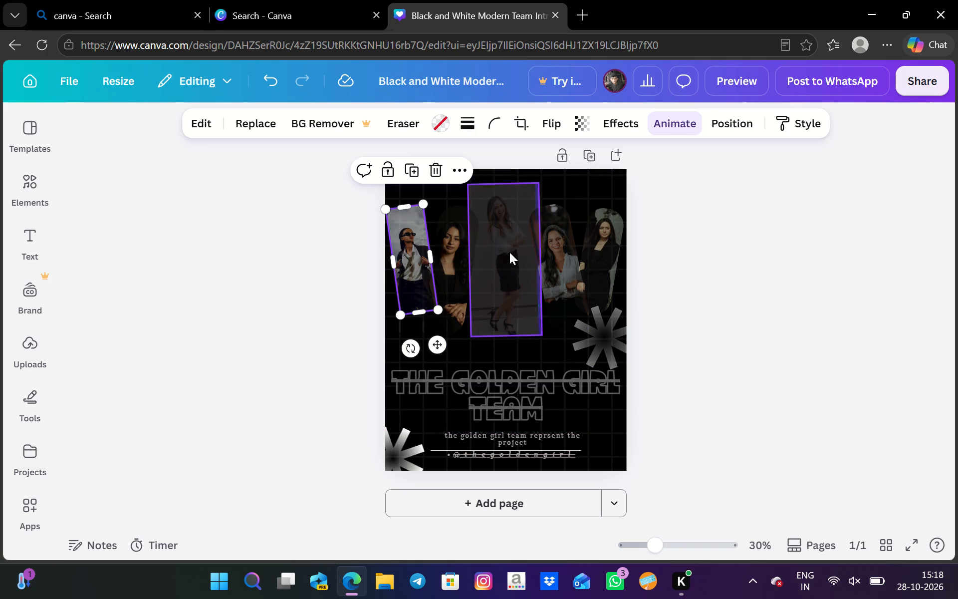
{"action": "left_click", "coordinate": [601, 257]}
Round the corners of the poster's central photo with a corner rounding of 50.
{"action": "left_click", "coordinate": [492, 233]}
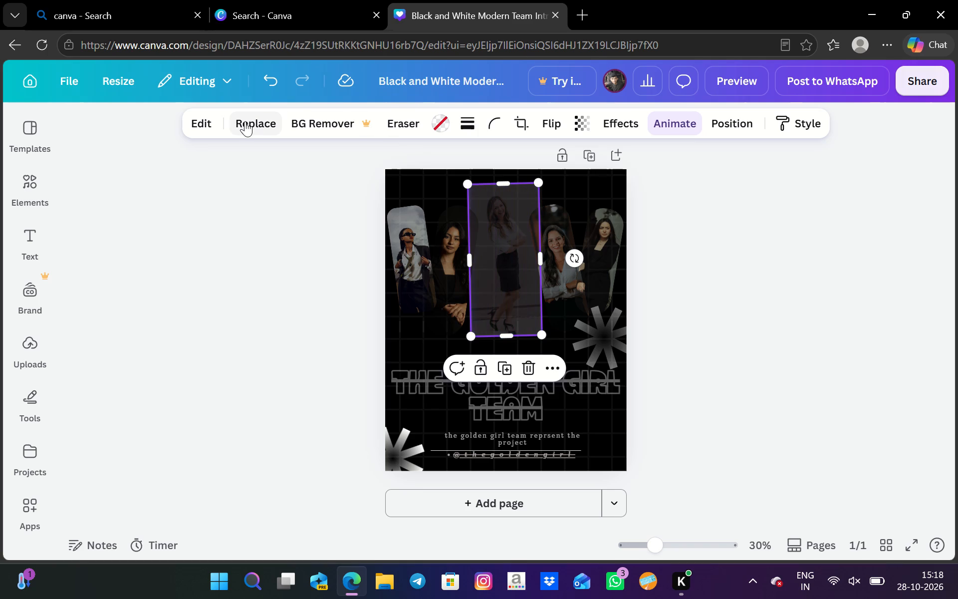
{"action": "left_click", "coordinate": [328, 118]}
{"action": "left_click", "coordinate": [405, 121]}
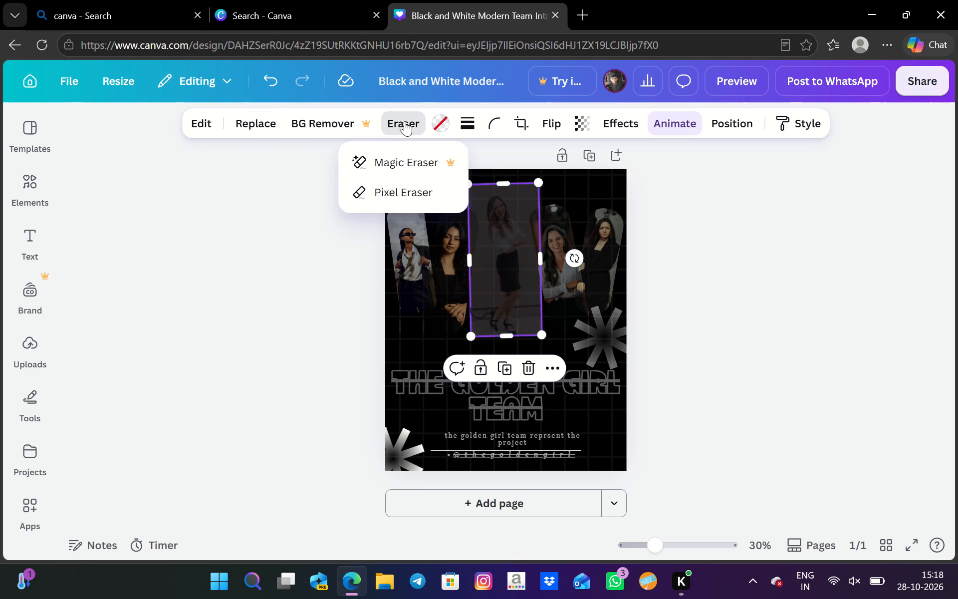
{"action": "left_click", "coordinate": [405, 121]}
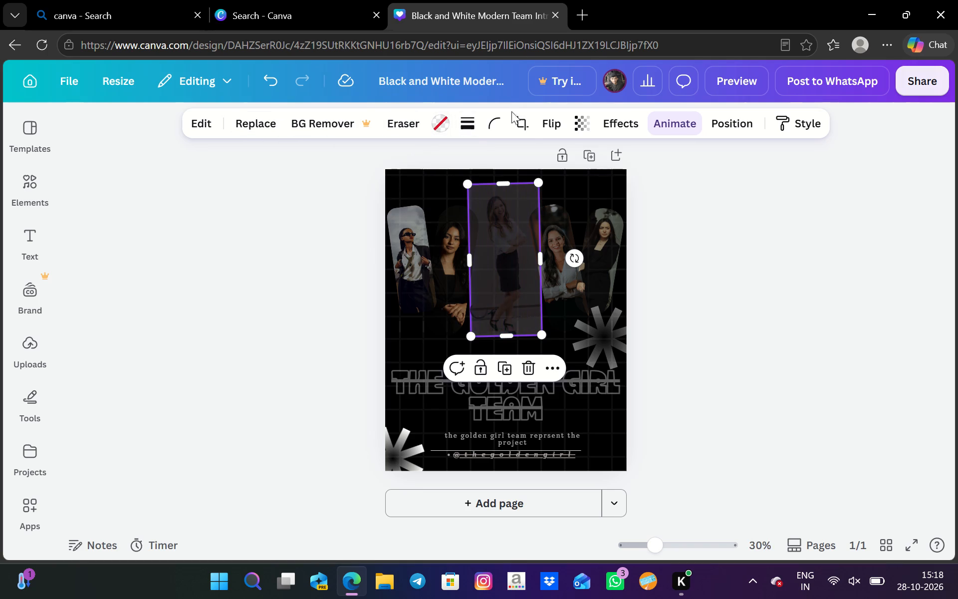
{"action": "left_click", "coordinate": [494, 121]}
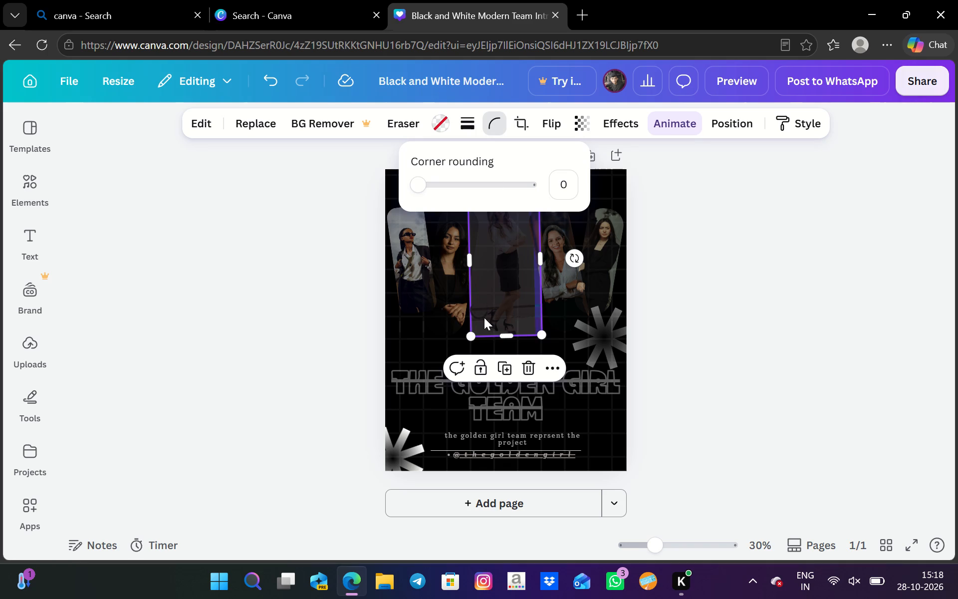
{"action": "left_click_drag", "start_coordinate": [423, 187], "coordinate": [435, 190]}
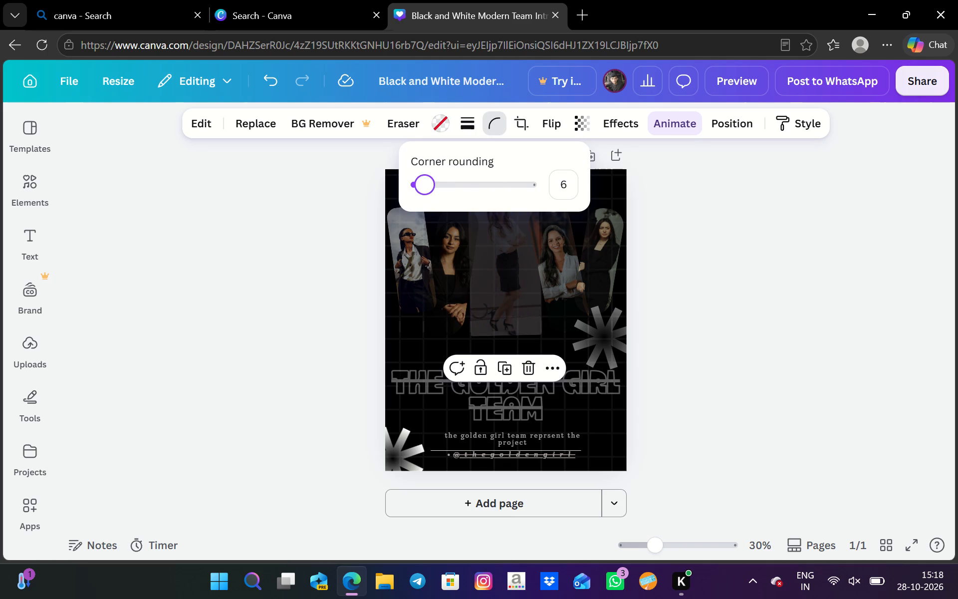
{"action": "left_click_drag", "start_coordinate": [435, 190], "coordinate": [495, 204]}
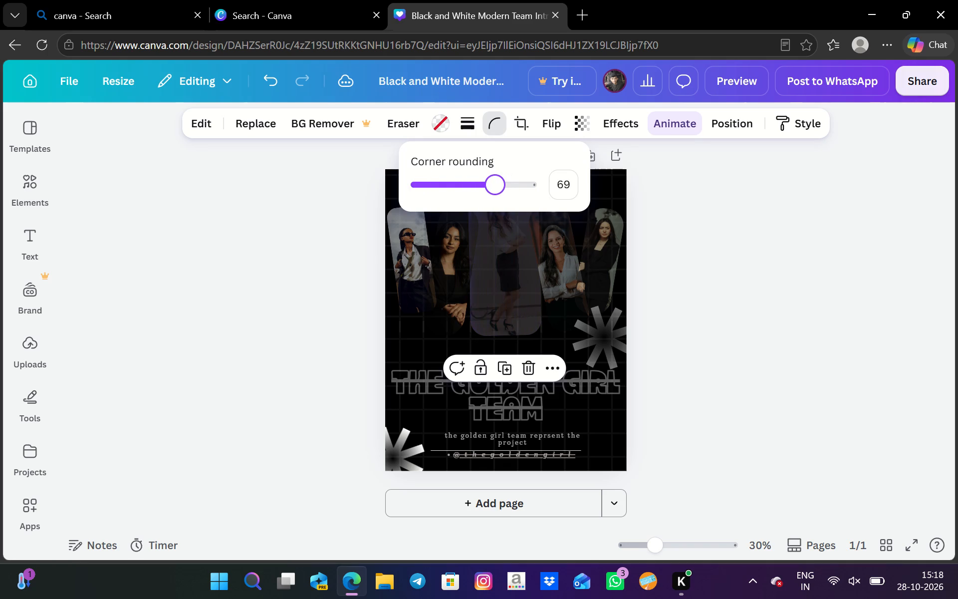
{"action": "left_click_drag", "start_coordinate": [495, 204], "coordinate": [474, 200]}
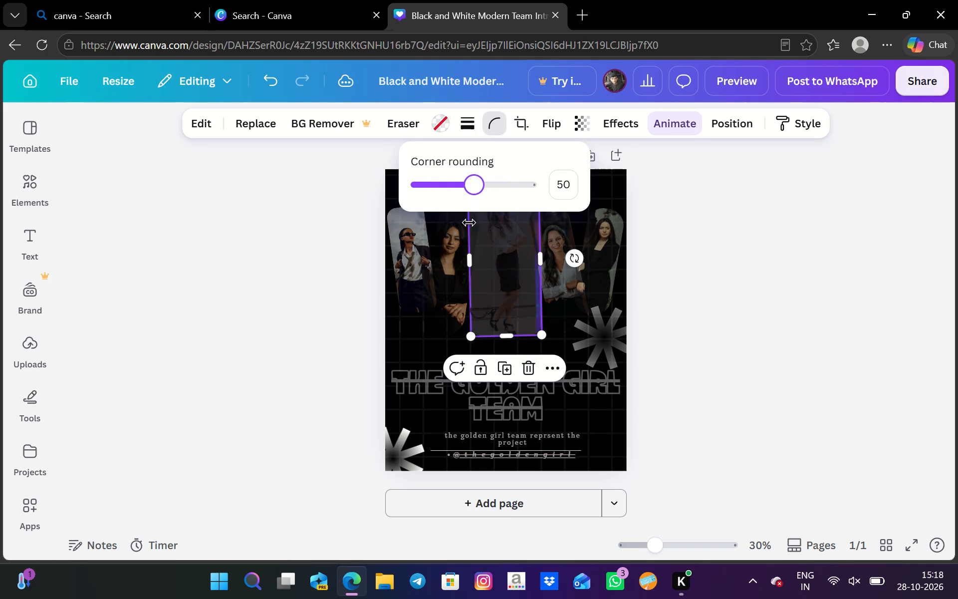
{"action": "left_click", "coordinate": [421, 353]}
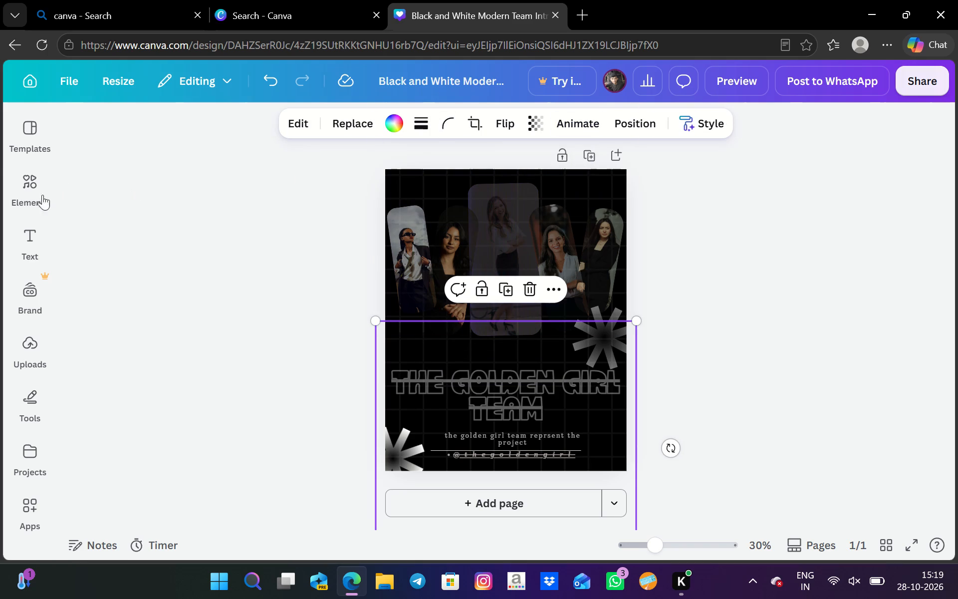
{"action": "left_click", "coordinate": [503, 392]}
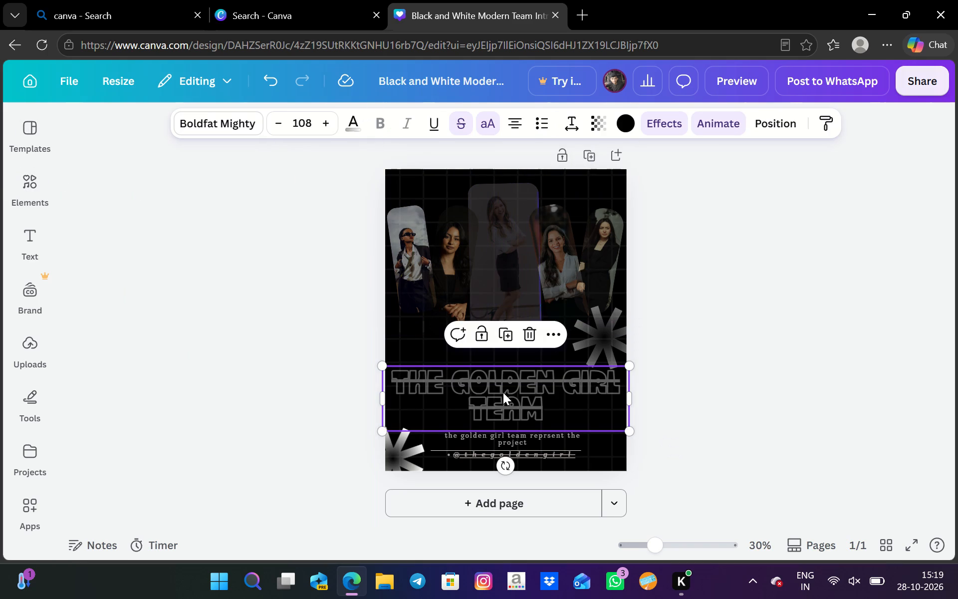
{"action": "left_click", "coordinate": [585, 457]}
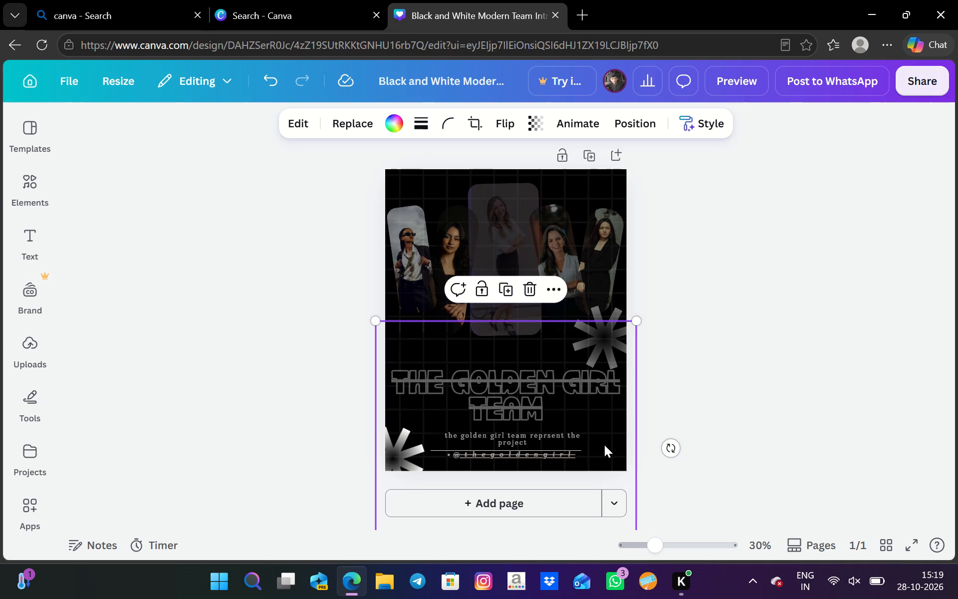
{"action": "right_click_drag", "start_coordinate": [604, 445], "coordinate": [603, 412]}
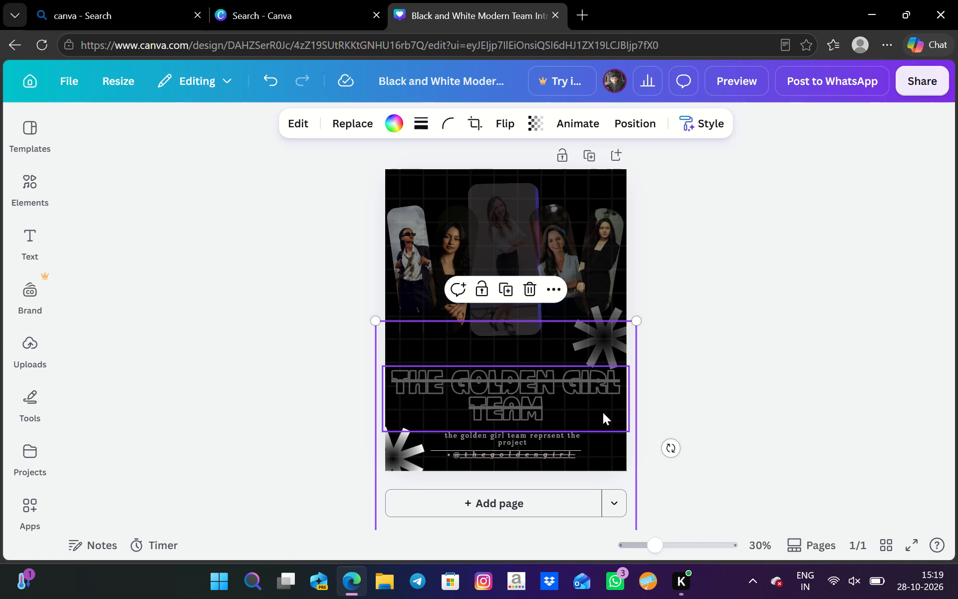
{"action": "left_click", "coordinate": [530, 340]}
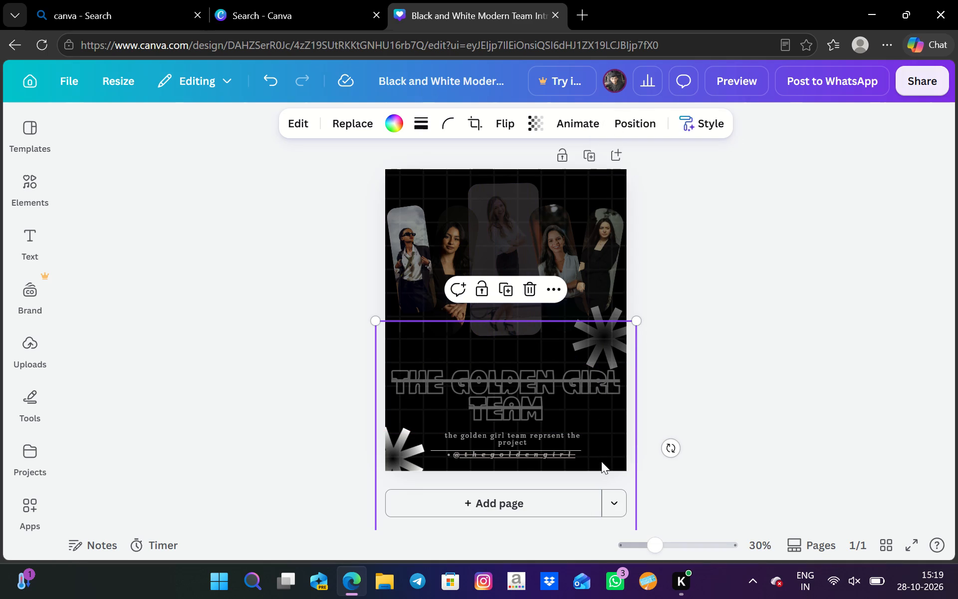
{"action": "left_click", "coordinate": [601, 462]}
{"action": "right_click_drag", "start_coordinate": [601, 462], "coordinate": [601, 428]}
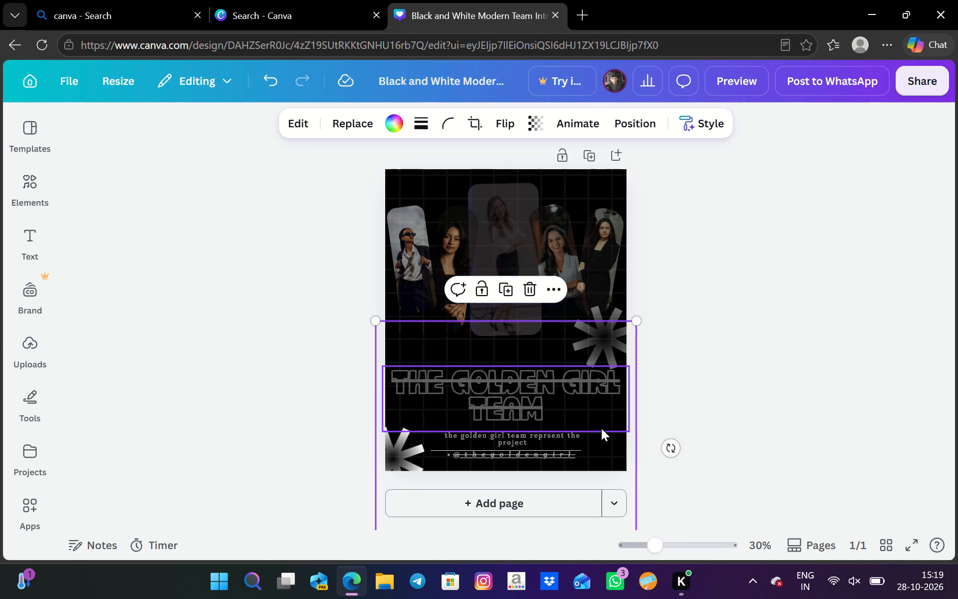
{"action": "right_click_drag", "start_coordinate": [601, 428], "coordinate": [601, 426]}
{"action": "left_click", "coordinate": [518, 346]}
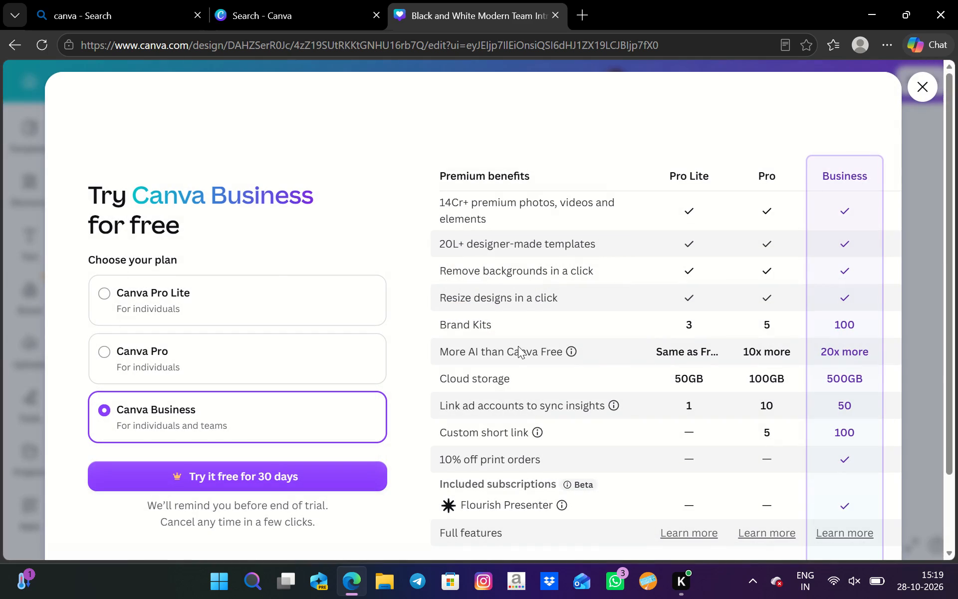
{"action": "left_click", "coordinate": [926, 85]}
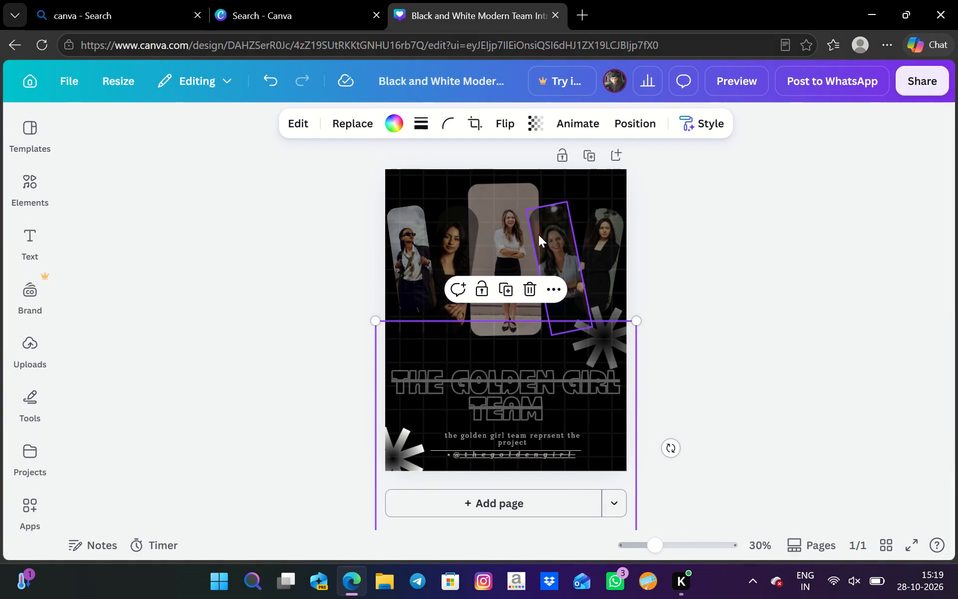
Play back the poster's central video and view its trim timeline.
{"action": "left_click", "coordinate": [511, 230]}
{"action": "left_click", "coordinate": [511, 230]}
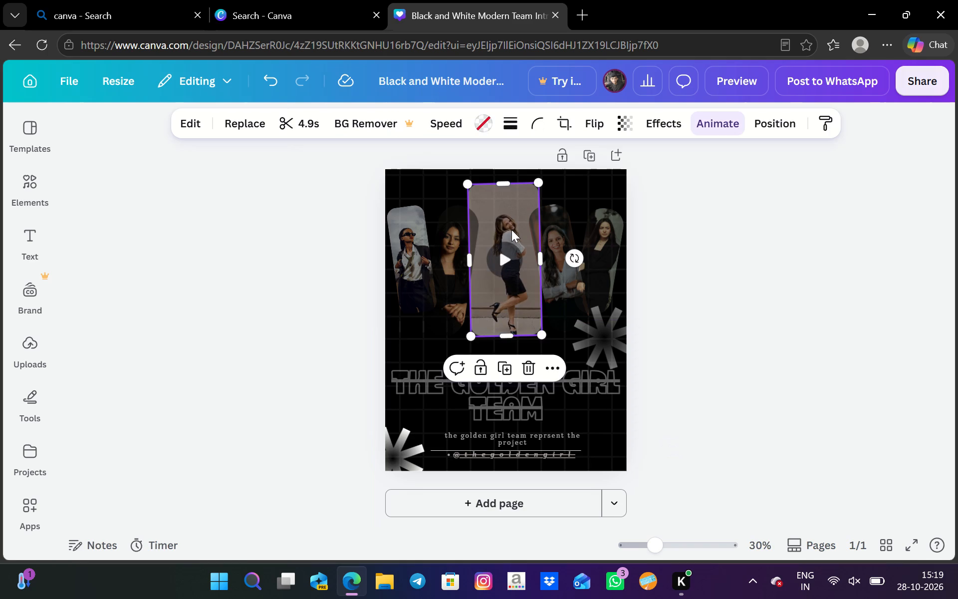
{"action": "left_click", "coordinate": [511, 230]}
{"action": "left_click", "coordinate": [506, 248]}
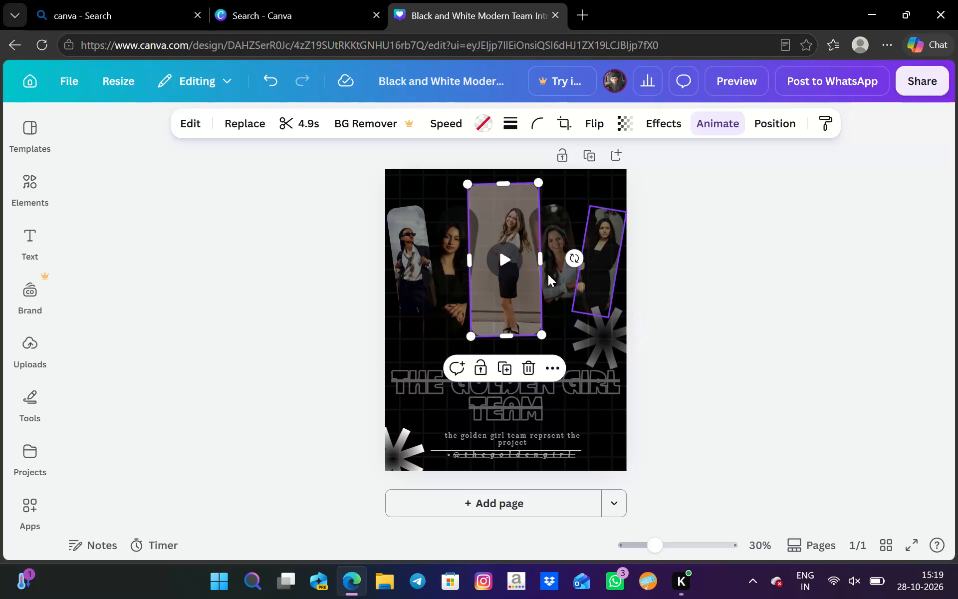
{"action": "left_click", "coordinate": [314, 129]}
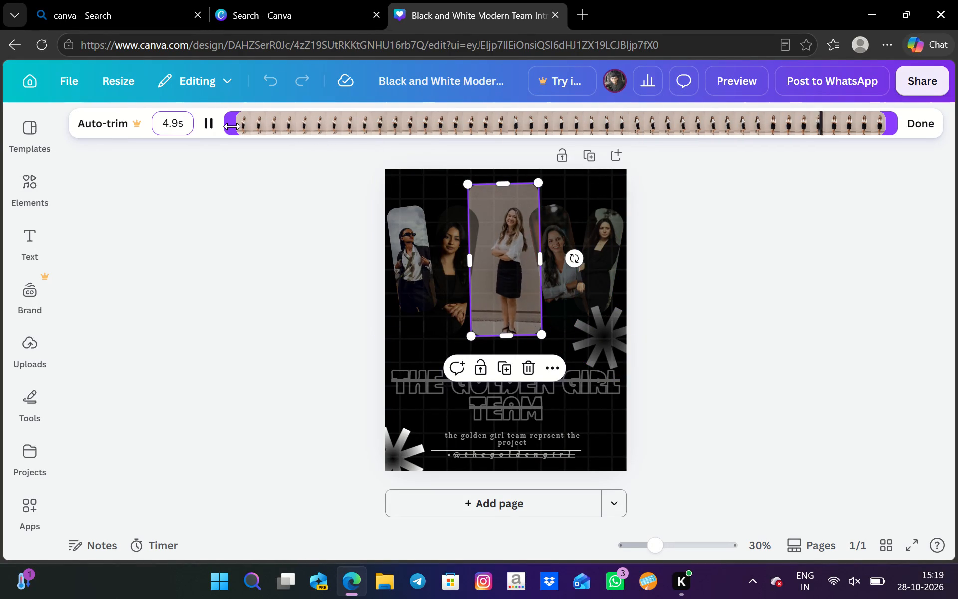
{"action": "left_click", "coordinate": [553, 228]}
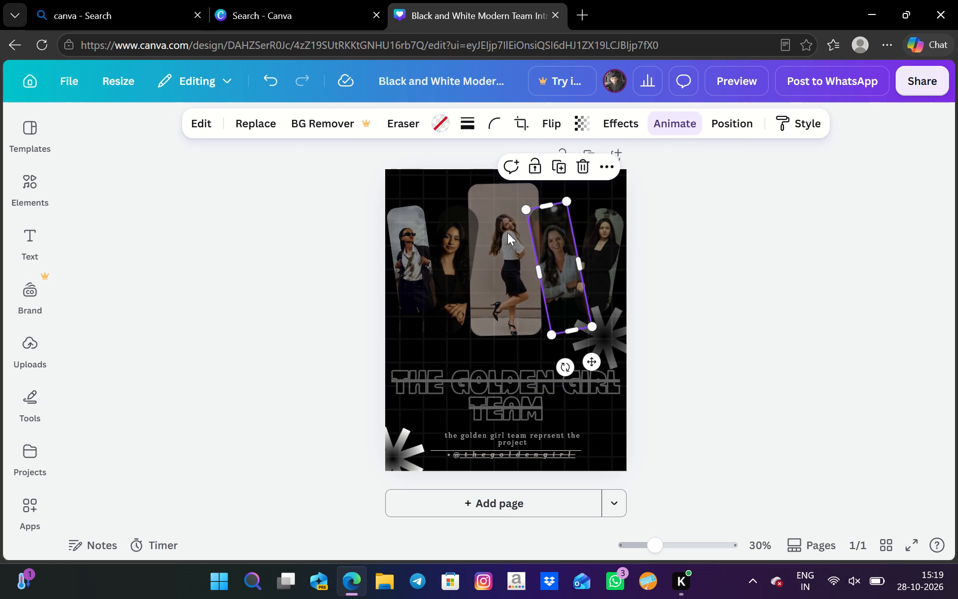
Examine the four side photos individually and replay the central video to compare them.
{"action": "left_click", "coordinate": [480, 236]}
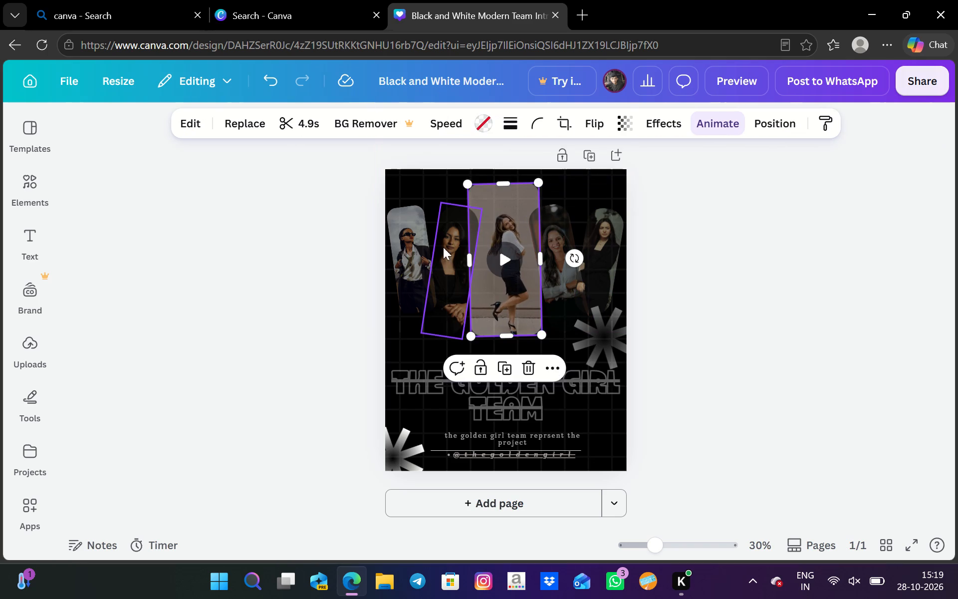
{"action": "left_click", "coordinate": [449, 252]}
{"action": "left_click", "coordinate": [413, 255]}
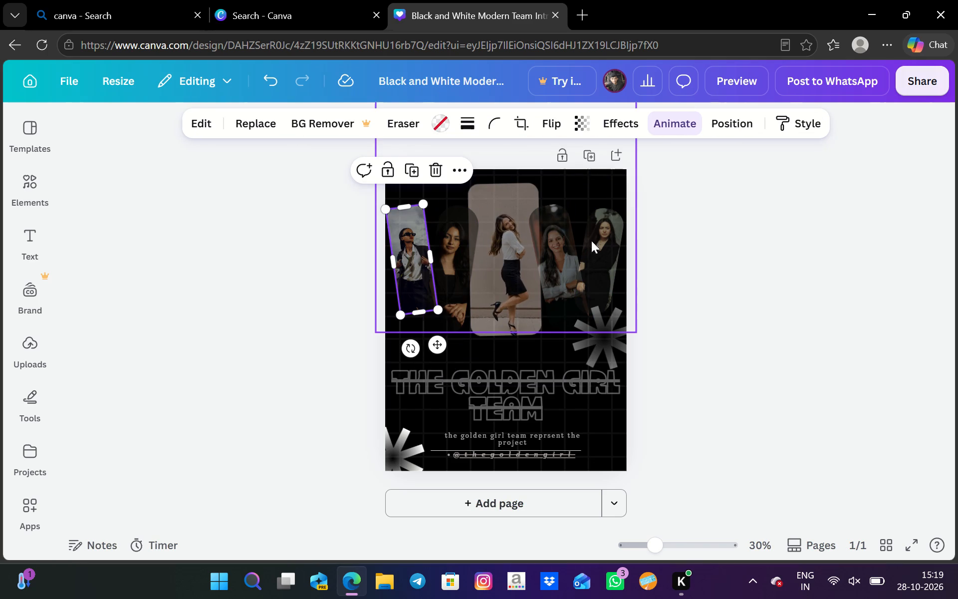
{"action": "left_click", "coordinate": [609, 252]}
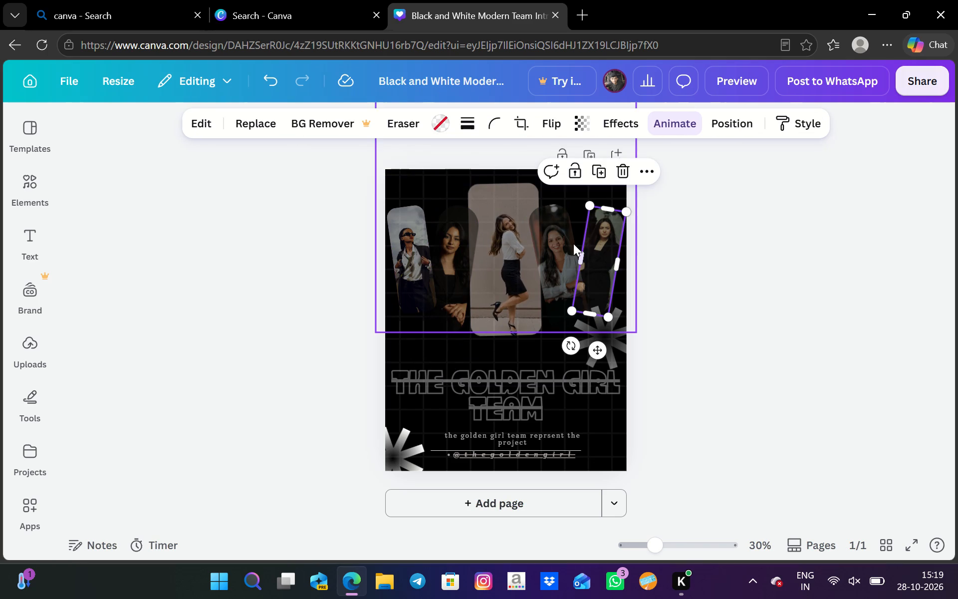
{"action": "left_click", "coordinate": [573, 244]}
{"action": "left_click", "coordinate": [497, 247]}
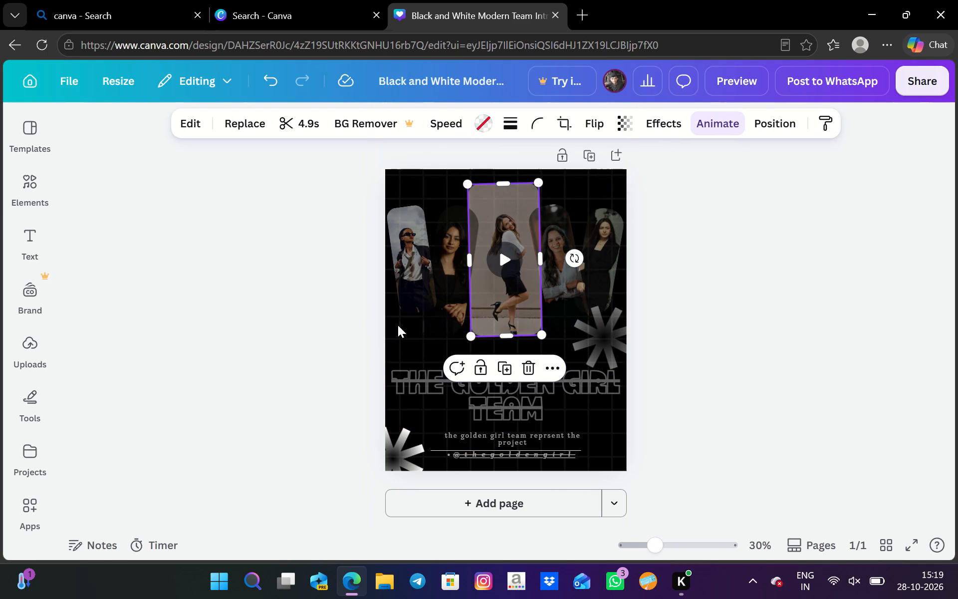
{"action": "left_click", "coordinate": [505, 265]}
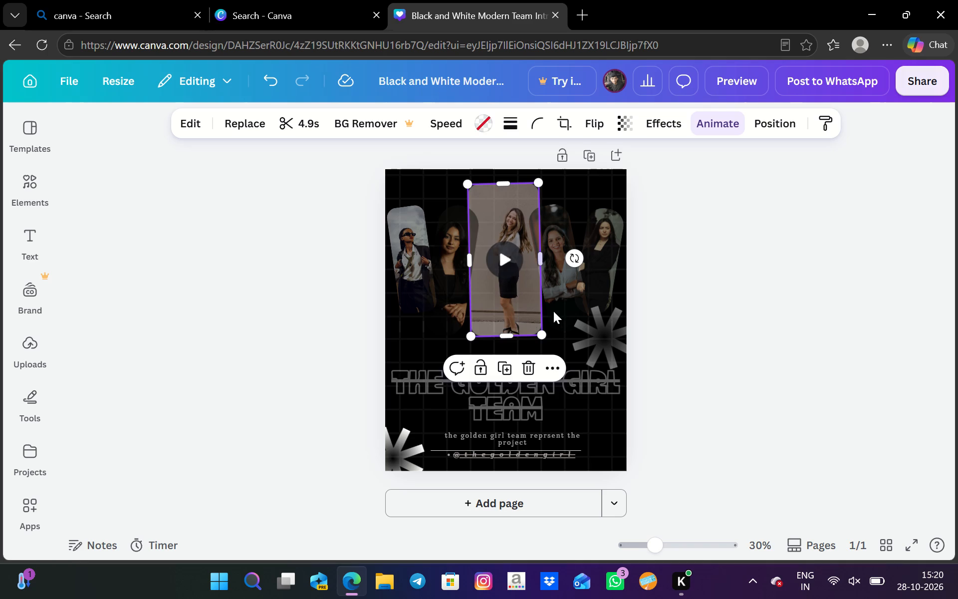
{"action": "scroll", "coordinate": [567, 347], "scroll_direction": "down", "scroll_amount": 3}
{"action": "scroll", "coordinate": [503, 431], "scroll_direction": "down", "scroll_amount": 2}
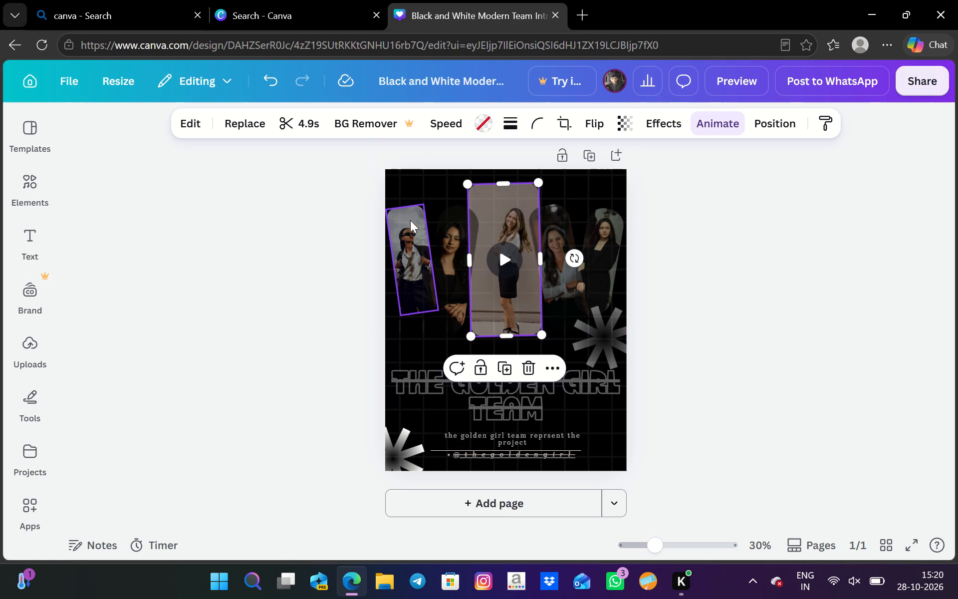
{"action": "left_click", "coordinate": [454, 237]}
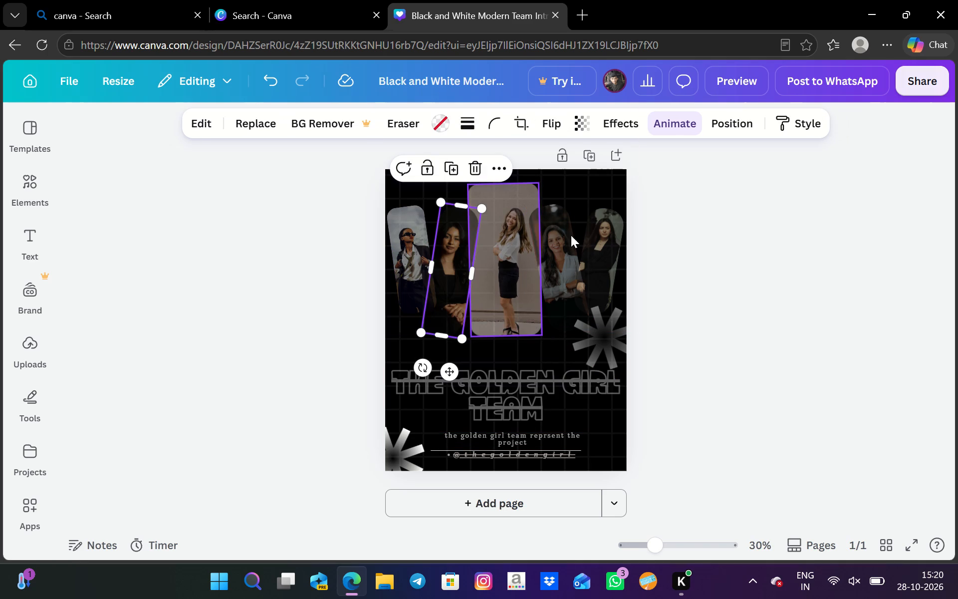
{"action": "left_click", "coordinate": [571, 235]}
{"action": "left_click", "coordinate": [603, 237]}
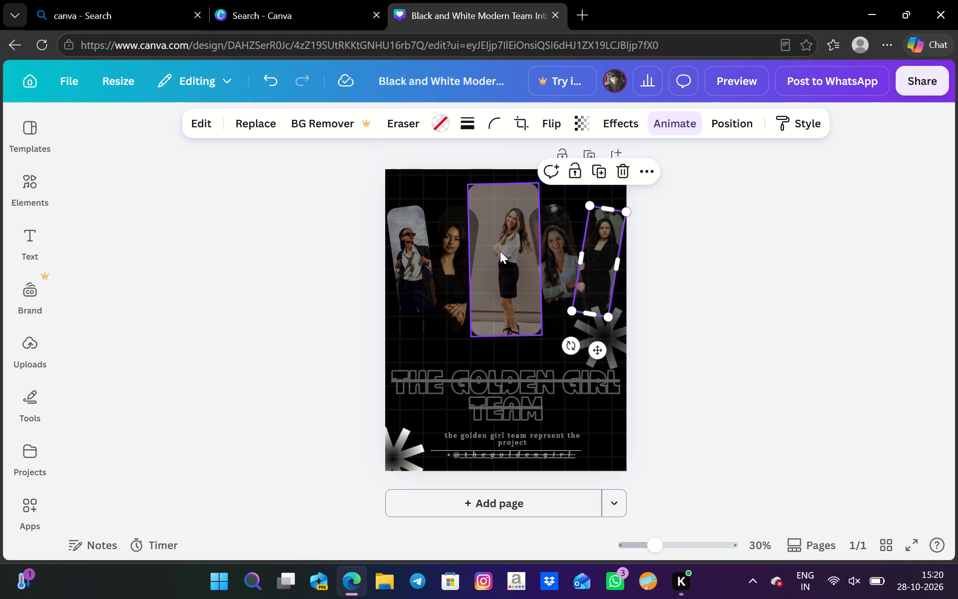
{"action": "left_click", "coordinate": [500, 251]}
{"action": "left_click", "coordinate": [439, 258]}
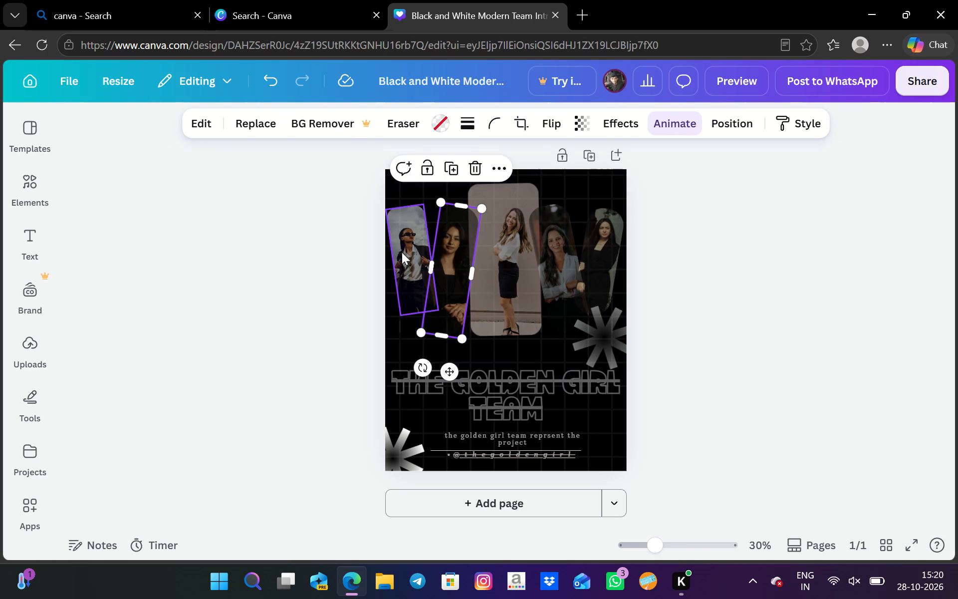
Rotate the poster's leftmost team photo a few degrees clockwise so that it stands more upright.
{"action": "left_click", "coordinate": [399, 251]}
{"action": "left_click", "coordinate": [399, 251]}
{"action": "left_click", "coordinate": [399, 251]}
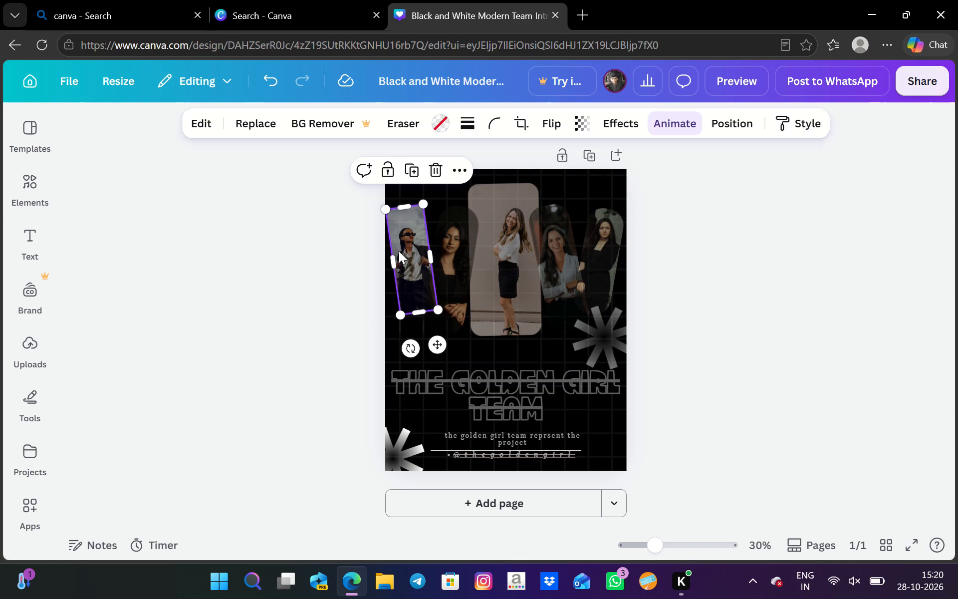
{"action": "left_click_drag", "start_coordinate": [407, 348], "coordinate": [401, 346]}
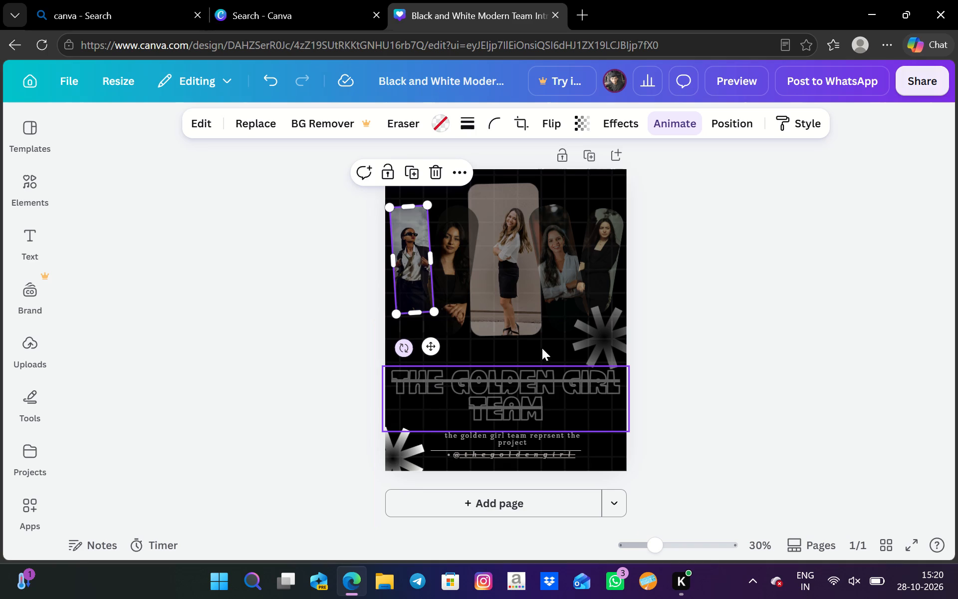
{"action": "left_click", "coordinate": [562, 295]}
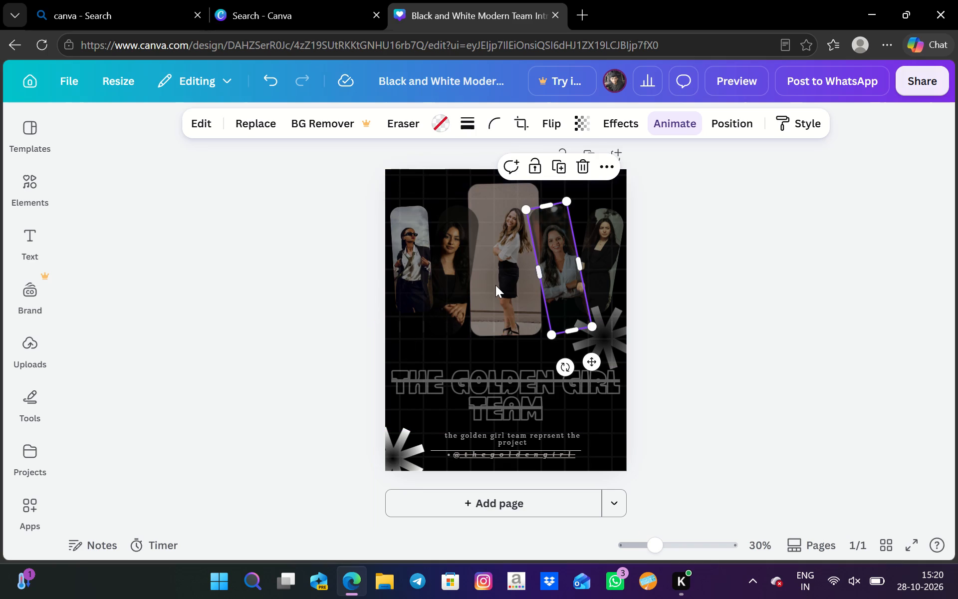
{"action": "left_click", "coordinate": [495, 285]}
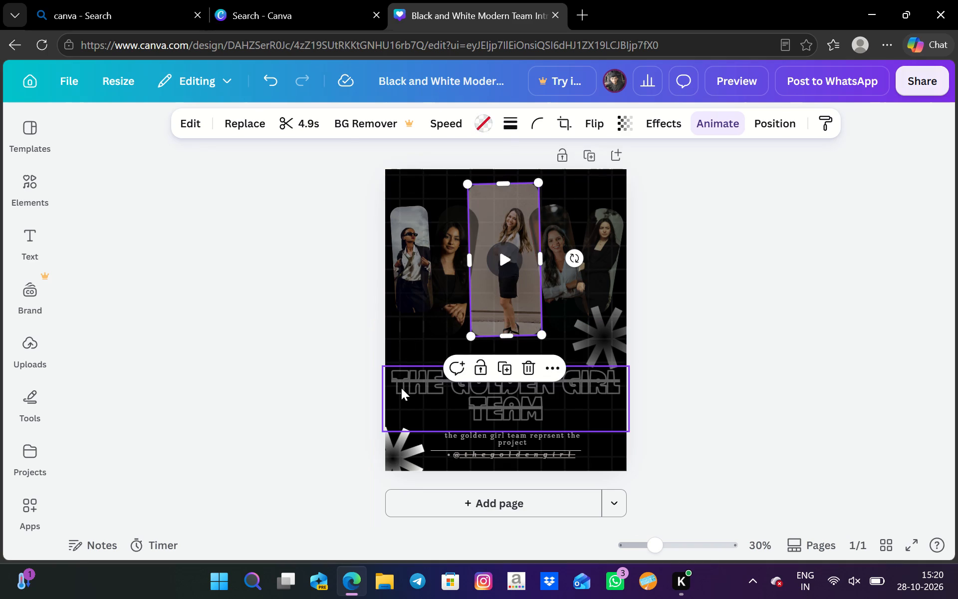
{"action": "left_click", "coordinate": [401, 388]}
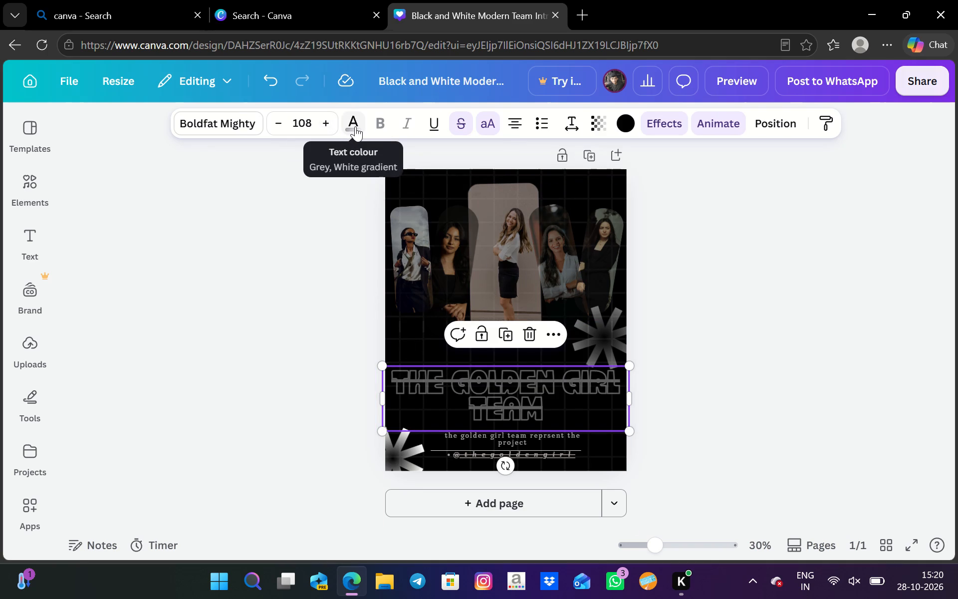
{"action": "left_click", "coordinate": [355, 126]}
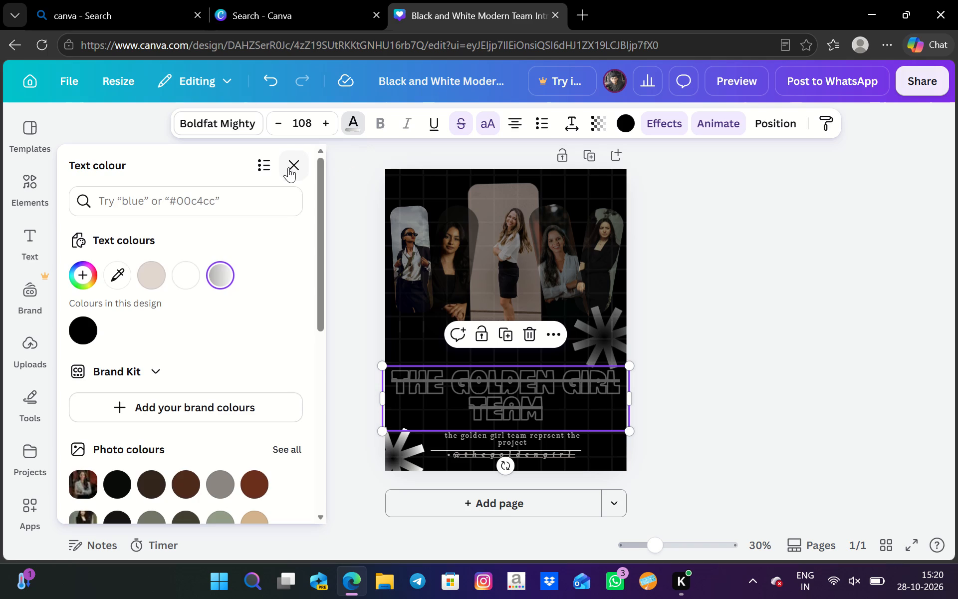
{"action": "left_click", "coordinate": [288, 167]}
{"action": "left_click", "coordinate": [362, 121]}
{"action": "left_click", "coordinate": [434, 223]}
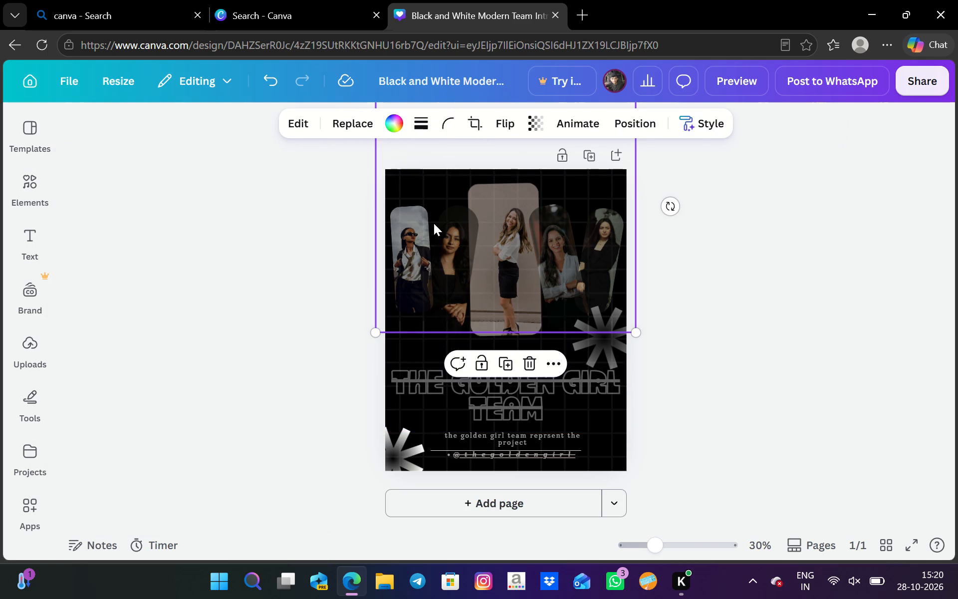
Extend the tagline below the team title by adding "saharsha college of engineering" after the word "project".
{"action": "double_click", "coordinate": [498, 434]}
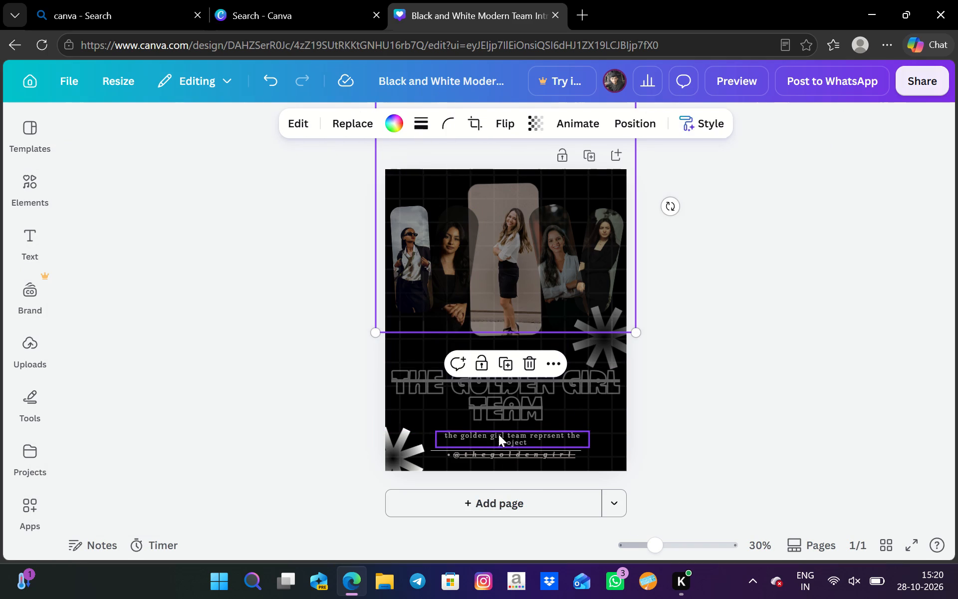
{"action": "double_click", "coordinate": [498, 434]}
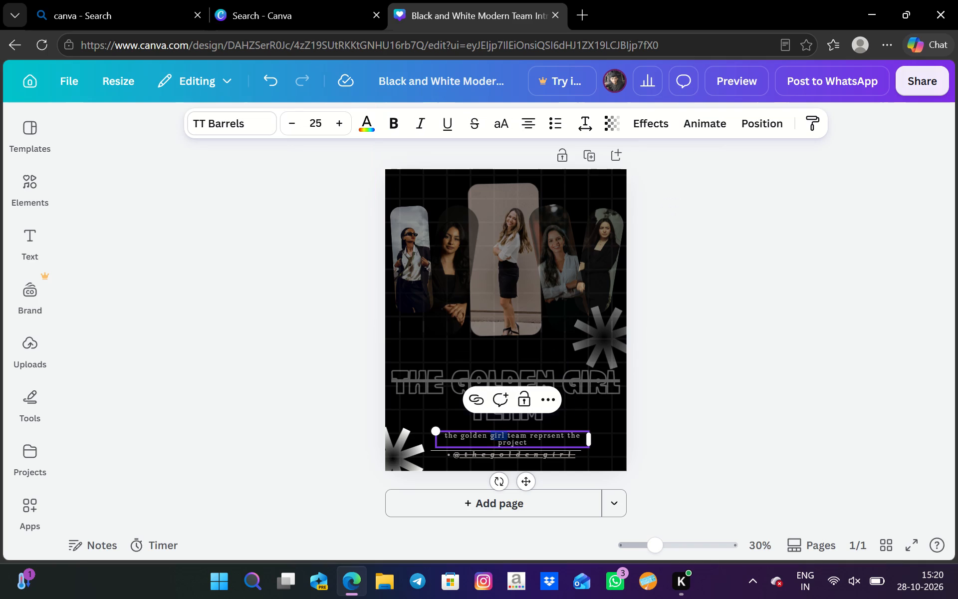
{"action": "double_click", "coordinate": [531, 443]}
{"action": "double_click", "coordinate": [531, 443]}
{"action": "left_click", "coordinate": [531, 443]}
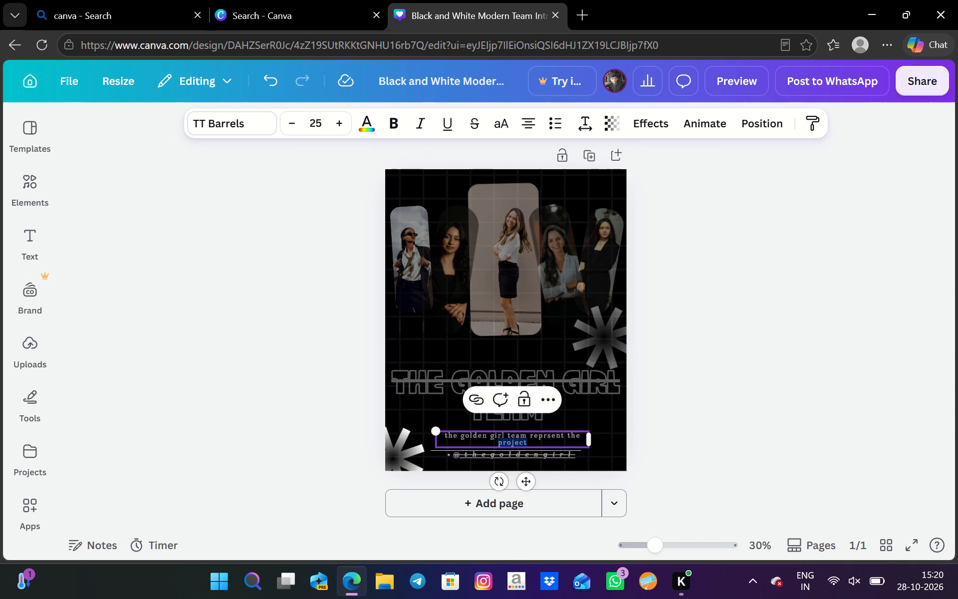
{"action": "key", "text": "space"}
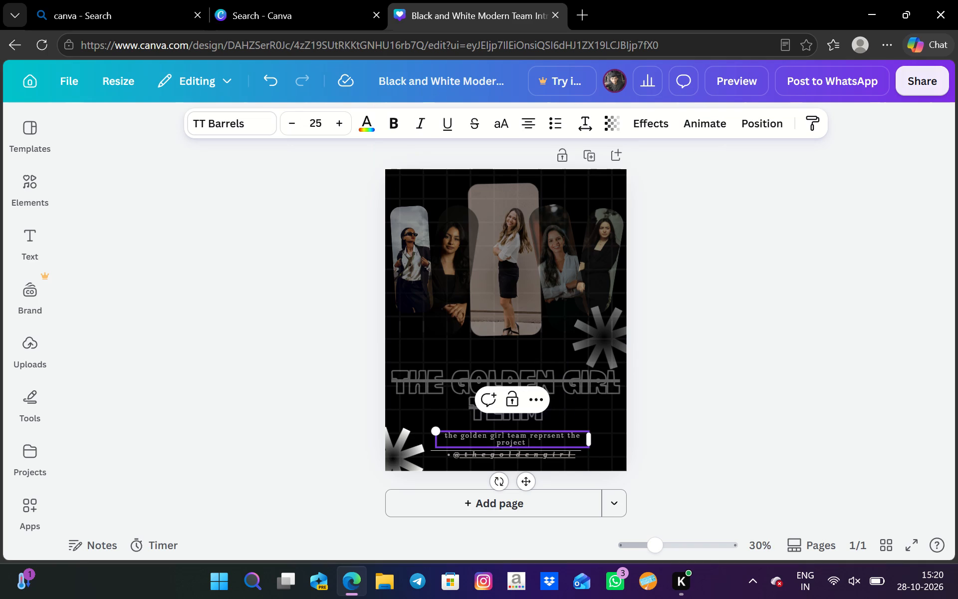
{"action": "type", "text": "tr"}
{"action": "key", "text": "BackSpace"}
{"action": "key", "text": "BackSpace"}
{"action": "key", "text": "BackSpace"}
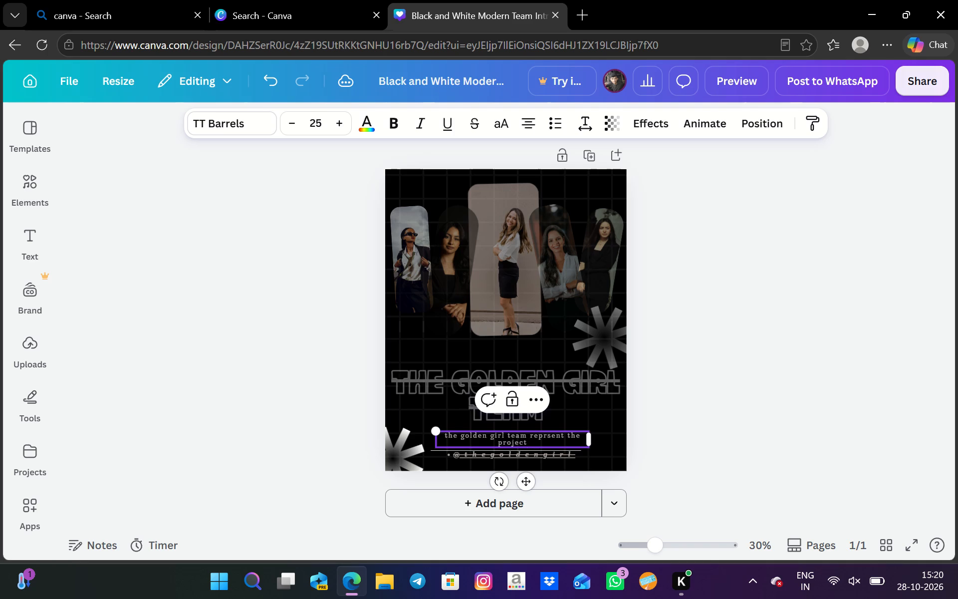
{"action": "key", "text": "space"}
{"action": "type", "text": "saharsha college og"}
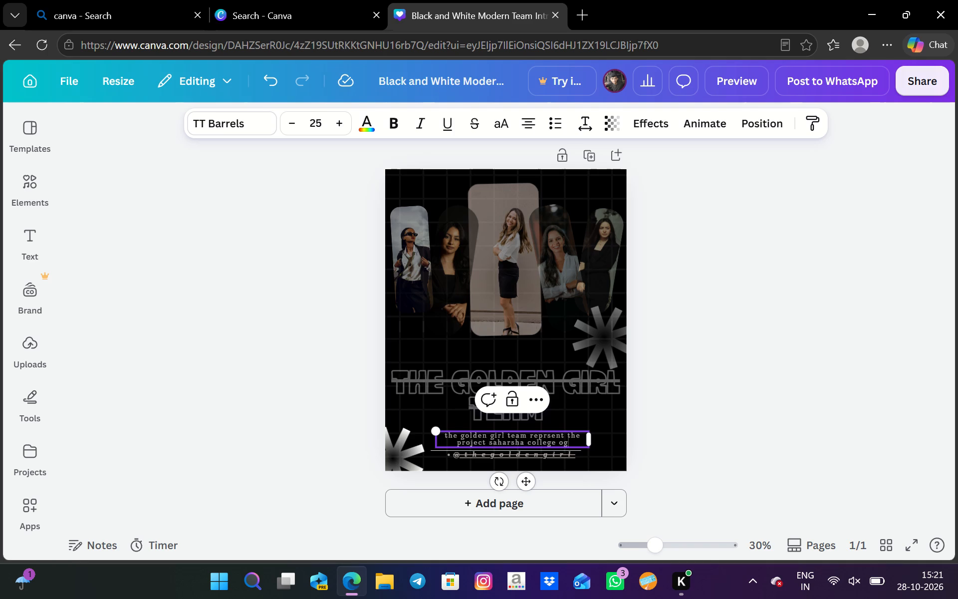
{"action": "key", "text": "BackSpace"}
{"action": "key", "text": "f"}
{"action": "key", "text": "space"}
{"action": "type", "text": "engineerin"}
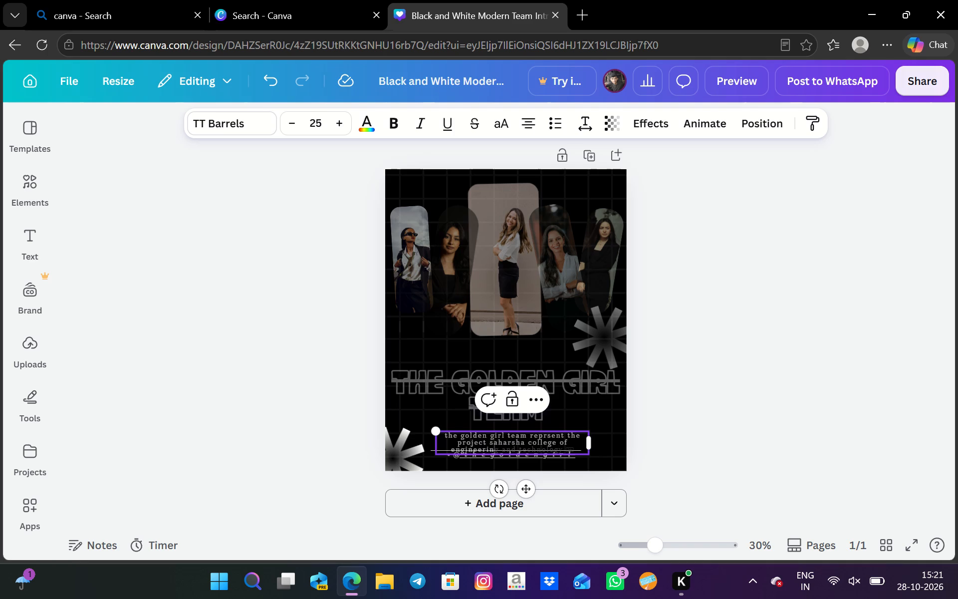
{"action": "key", "text": "h"}
{"action": "key", "text": "BackSpace"}
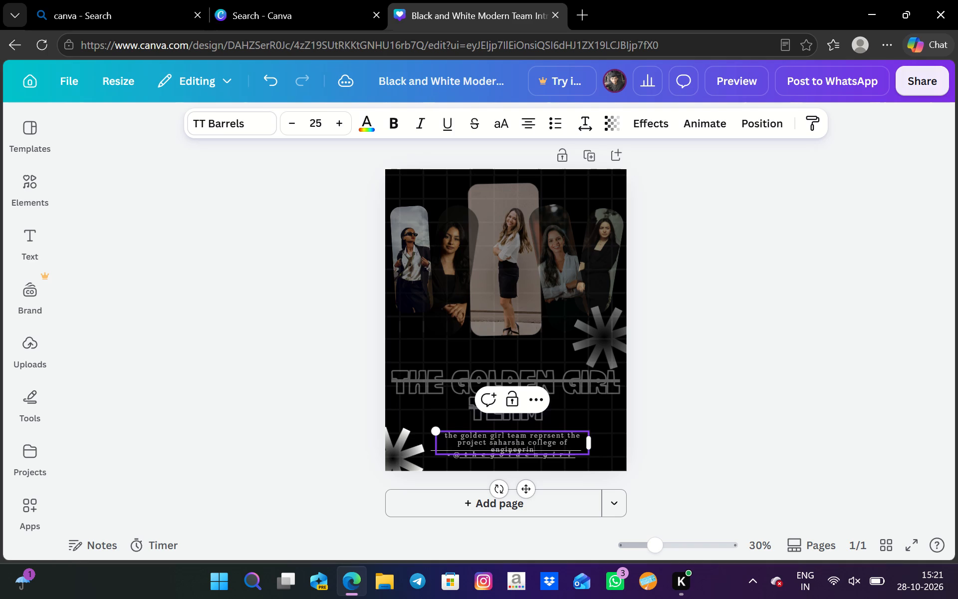
{"action": "key", "text": "g"}
Move the three-line tagline up slightly so that it clears the handle line beneath it.
{"action": "left_click_drag", "start_coordinate": [529, 428], "coordinate": [529, 420]}
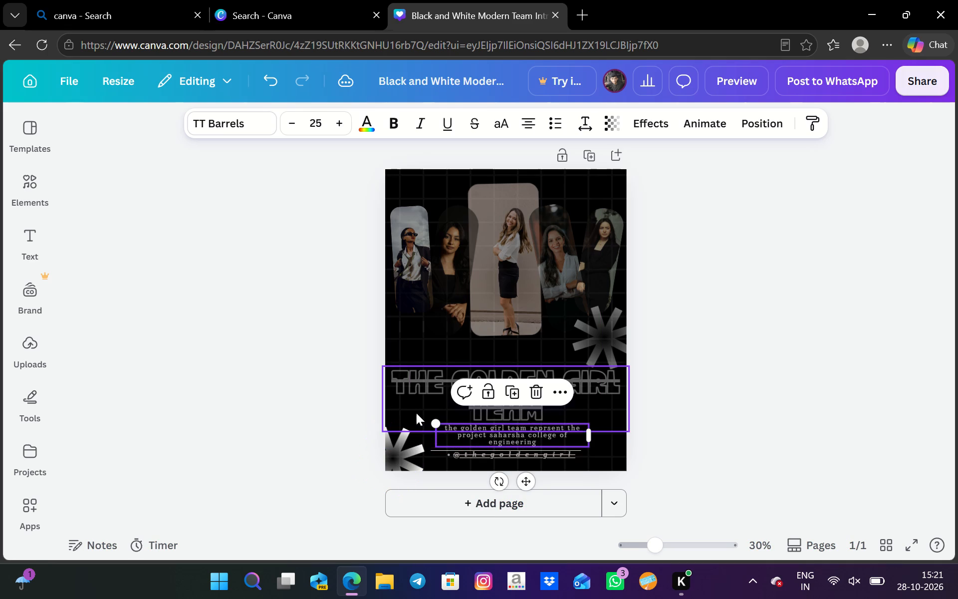
{"action": "left_click", "coordinate": [416, 412]}
{"action": "left_click", "coordinate": [393, 274]}
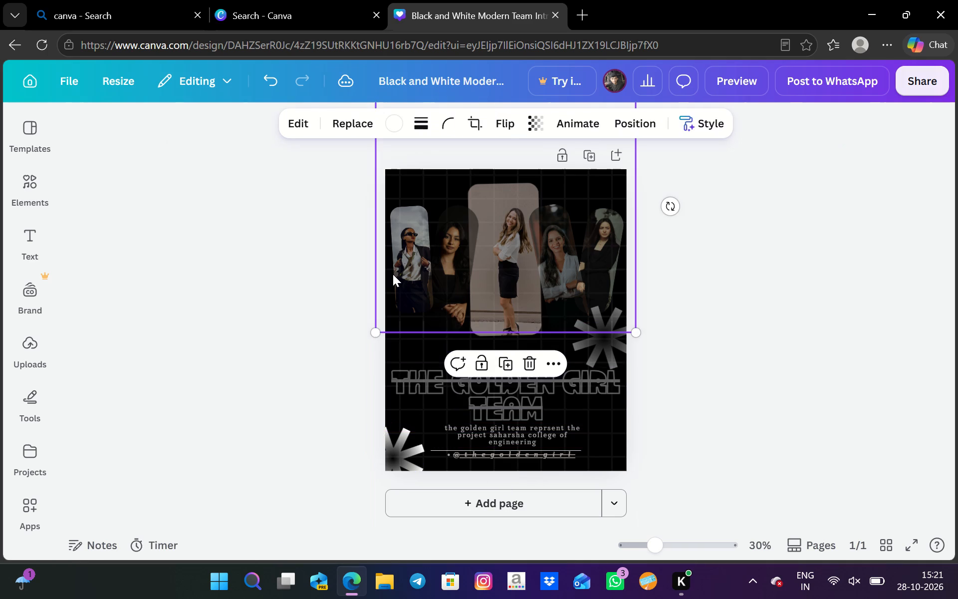
{"action": "left_click", "coordinate": [747, 400]}
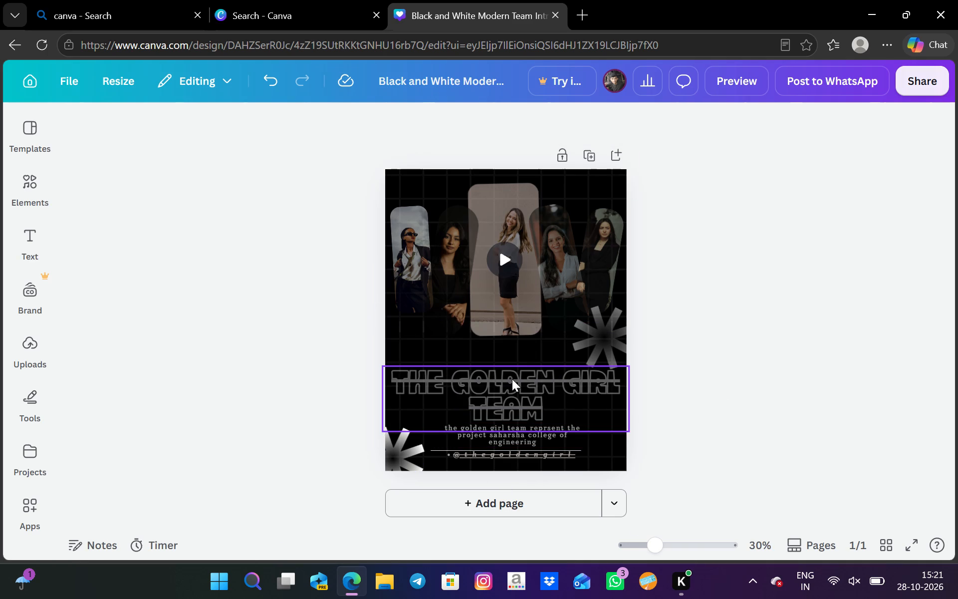
Move the THE GOLDEN GIRL TEAM title up slightly, keeping it horizontally centred above the tagline.
{"action": "left_click", "coordinate": [508, 402]}
{"action": "left_click", "coordinate": [508, 402]}
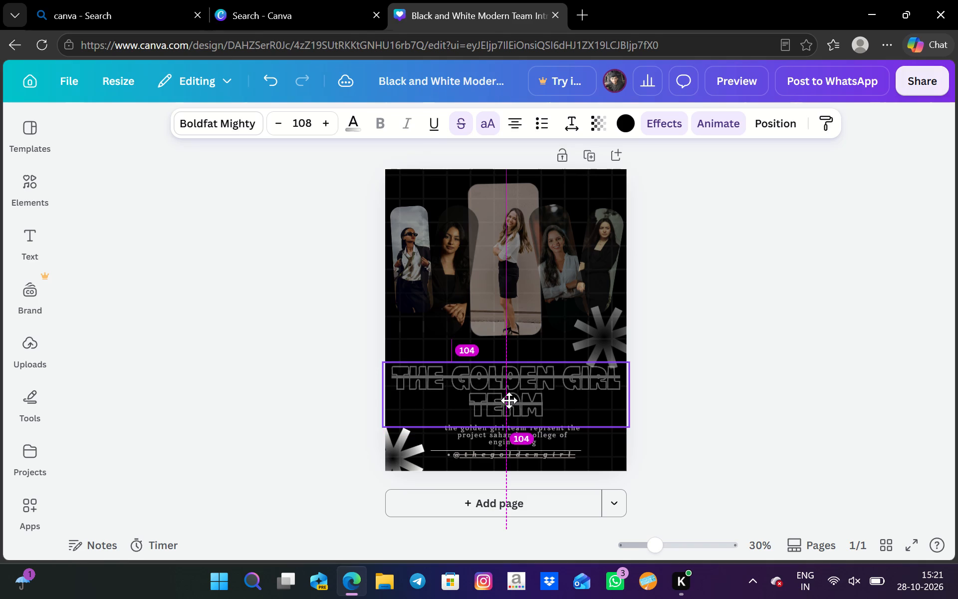
{"action": "left_click", "coordinate": [413, 322]}
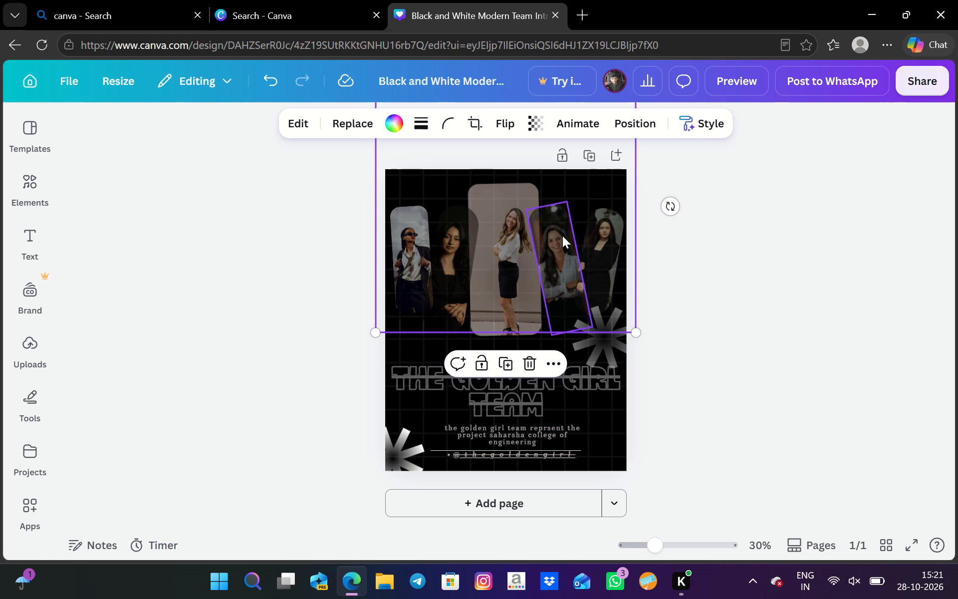
Rotate the poster's rightmost team photo a few degrees clockwise.
{"action": "left_click", "coordinate": [582, 234]}
{"action": "left_click", "coordinate": [612, 238]}
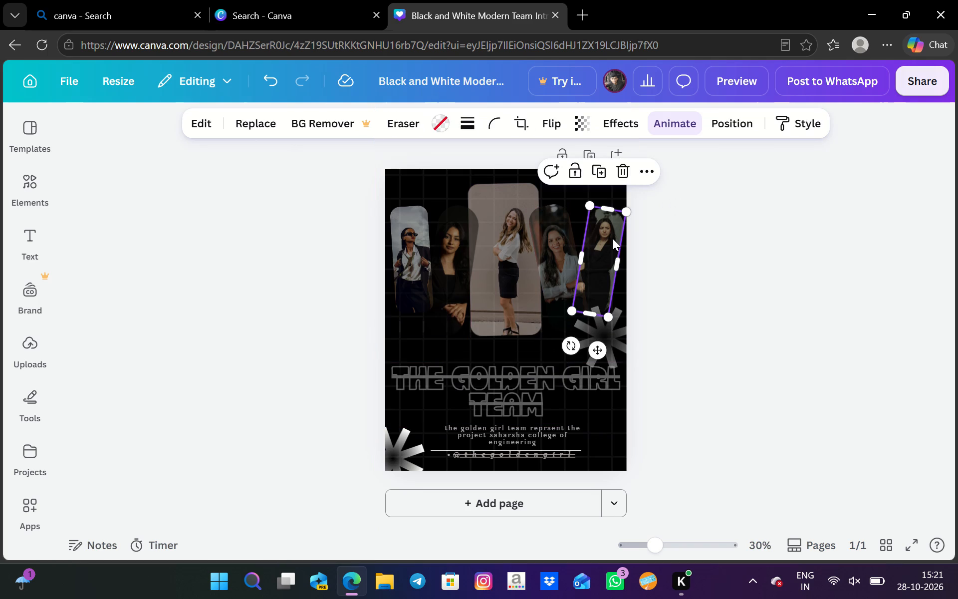
{"action": "left_click_drag", "start_coordinate": [569, 347], "coordinate": [567, 346]}
{"action": "left_click_drag", "start_coordinate": [567, 346], "coordinate": [565, 339]}
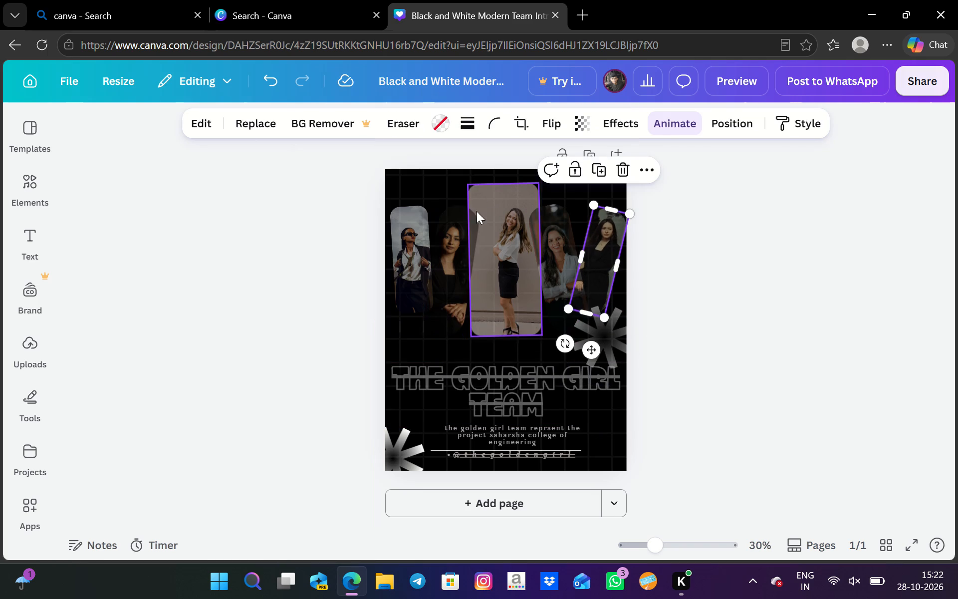
Add a new text box reading "the man the myth the legend" over the team photos.
{"action": "left_click", "coordinate": [35, 248]}
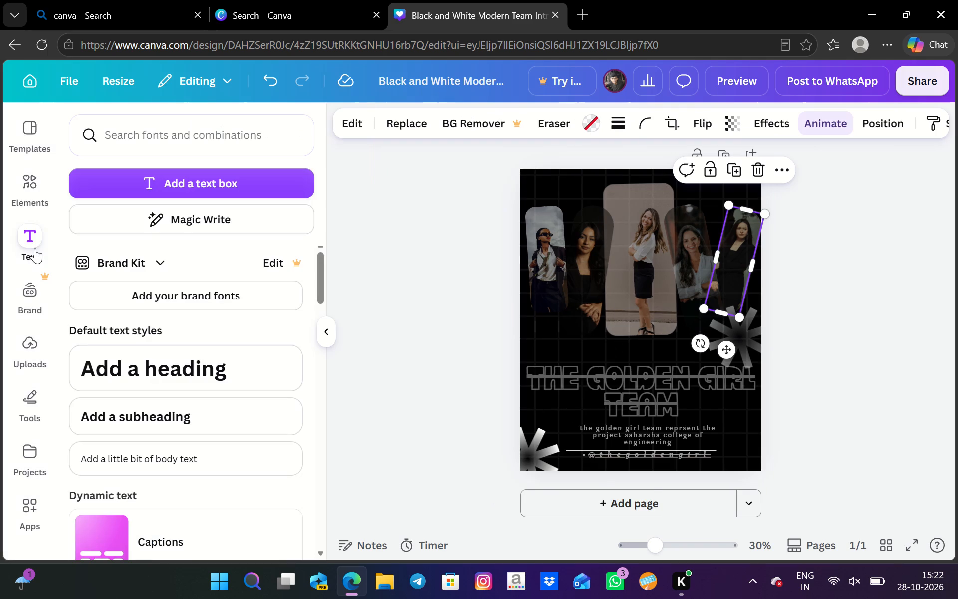
{"action": "left_click", "coordinate": [201, 185]}
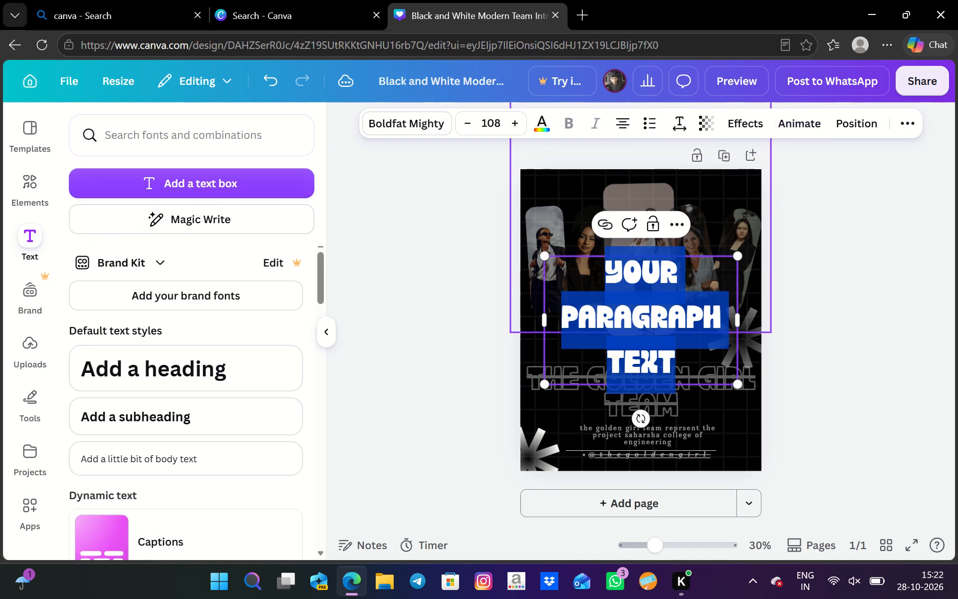
{"action": "key", "text": "BackSpace"}
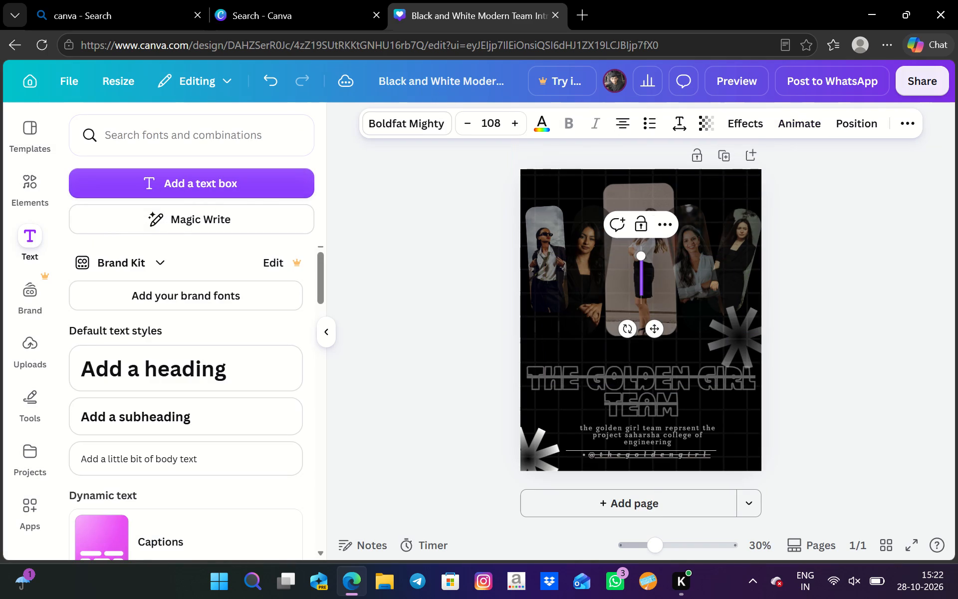
{"action": "key", "text": "t"}
{"action": "type", "text": "he"}
{"action": "key", "text": "space"}
{"action": "type", "text": "man the m"}
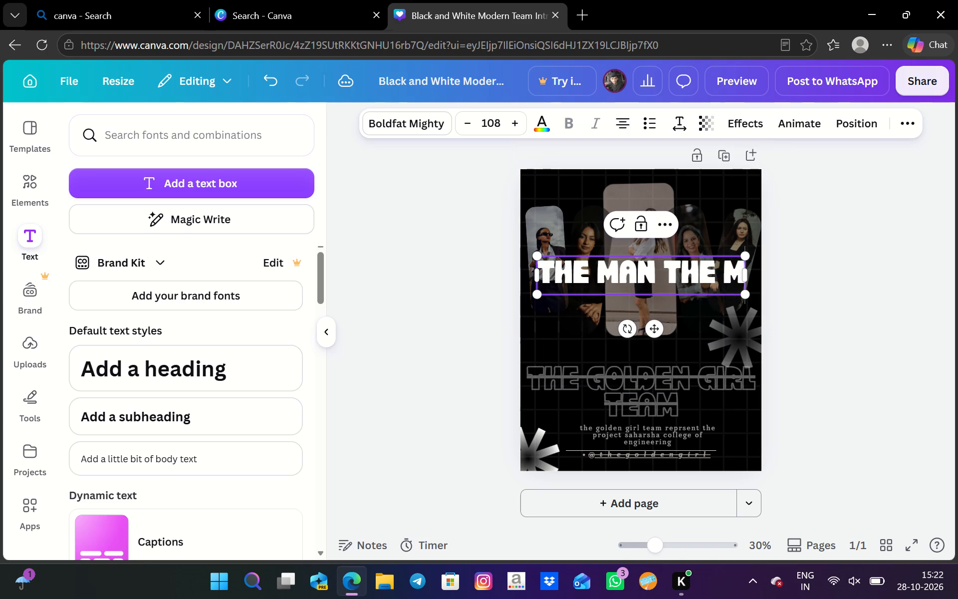
{"action": "key", "text": "t"}
{"action": "key", "text": "BackSpace"}
{"action": "type", "text": "yth"}
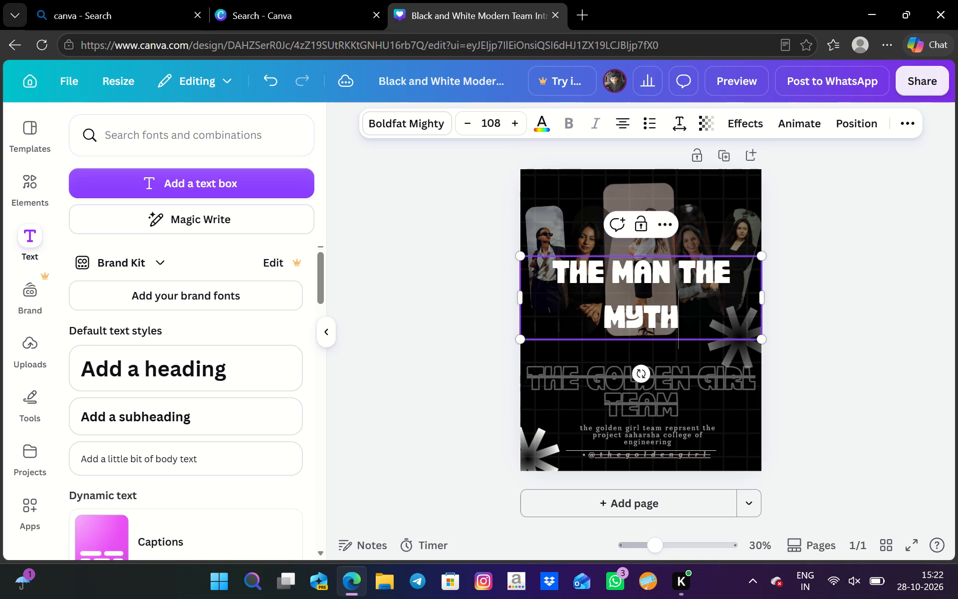
{"action": "key", "text": "space"}
{"action": "type", "text": "the le"}
{"action": "type", "text": "gend"}
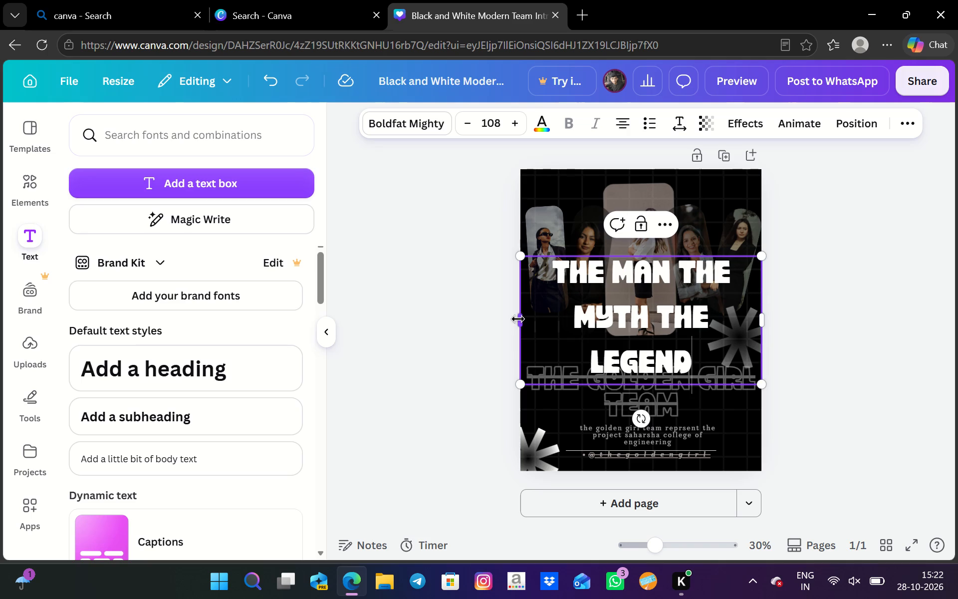
Reduce the font size of the "the man the myth the legend" text to 13.
{"action": "triple_click", "coordinate": [466, 127]}
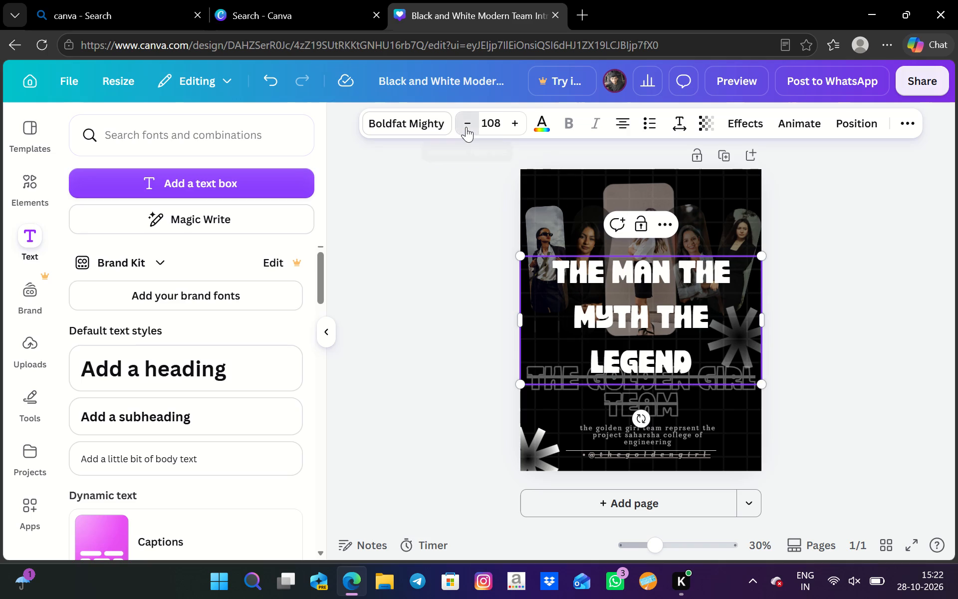
{"action": "triple_click", "coordinate": [466, 127]}
{"action": "triple_click", "coordinate": [466, 127]}
{"action": "triple_click", "coordinate": [466, 127]}
{"action": "triple_click", "coordinate": [466, 127]}
{"action": "triple_click", "coordinate": [466, 127]}
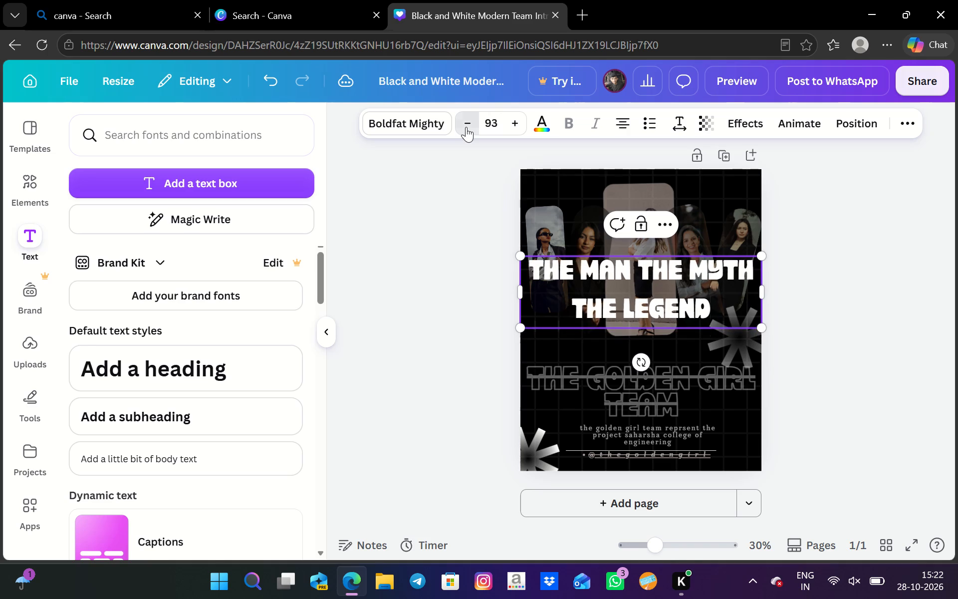
{"action": "triple_click", "coordinate": [466, 127]}
{"action": "triple_click", "coordinate": [466, 127]}
{"action": "right_click", "coordinate": [466, 127]}
{"action": "triple_click", "coordinate": [466, 127]}
{"action": "triple_click", "coordinate": [466, 127]}
{"action": "triple_click", "coordinate": [466, 127]}
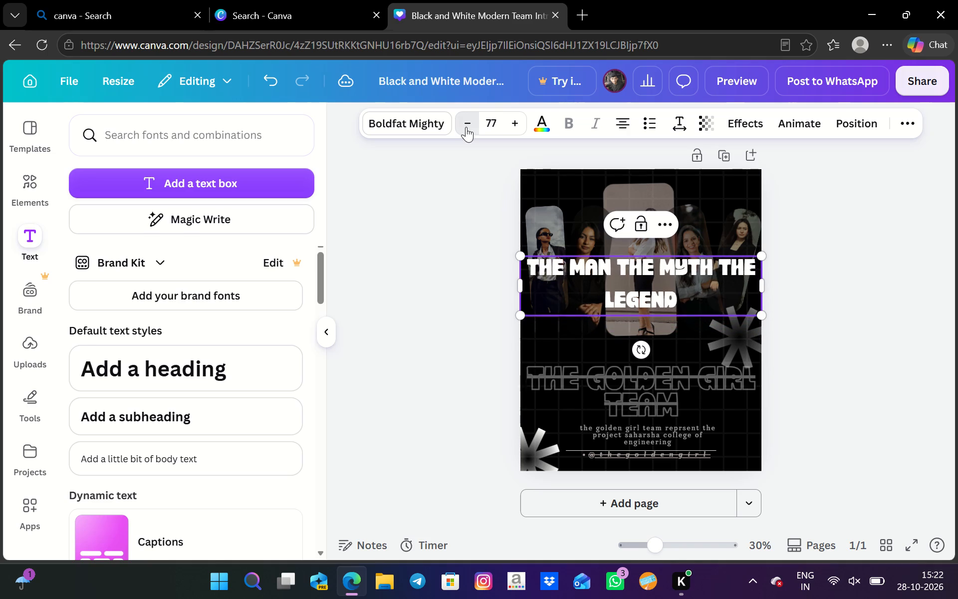
{"action": "left_click", "coordinate": [466, 127]}
{"action": "right_click", "coordinate": [466, 127]}
{"action": "right_click", "coordinate": [466, 127]}
{"action": "triple_click", "coordinate": [466, 127]}
{"action": "triple_click", "coordinate": [466, 127]}
{"action": "triple_click", "coordinate": [466, 127]}
{"action": "triple_click", "coordinate": [466, 127]}
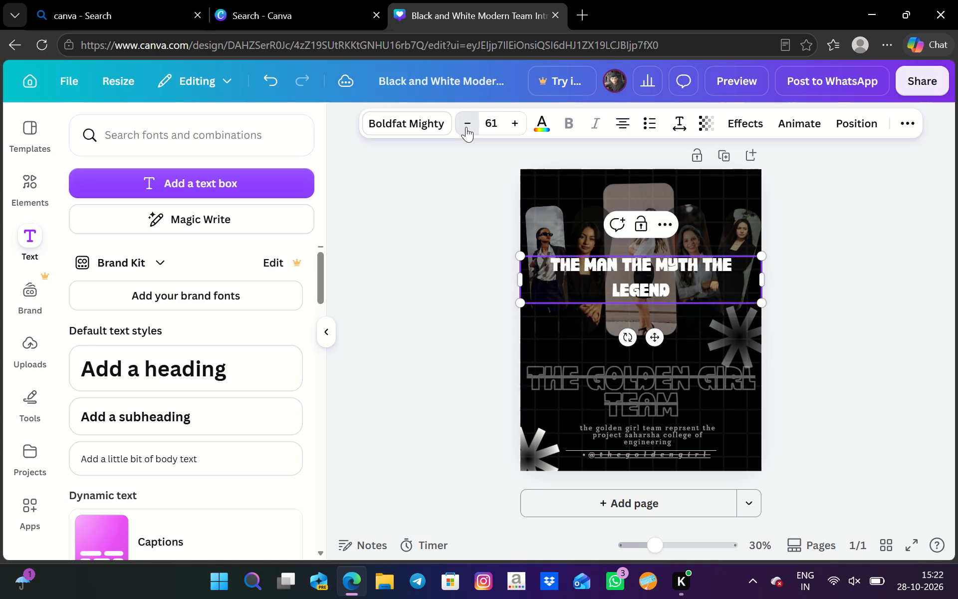
{"action": "triple_click", "coordinate": [466, 127]}
{"action": "triple_click", "coordinate": [466, 127]}
{"action": "triple_click", "coordinate": [466, 127]}
{"action": "triple_click", "coordinate": [466, 127]}
{"action": "right_click", "coordinate": [466, 127]}
{"action": "triple_click", "coordinate": [466, 127]}
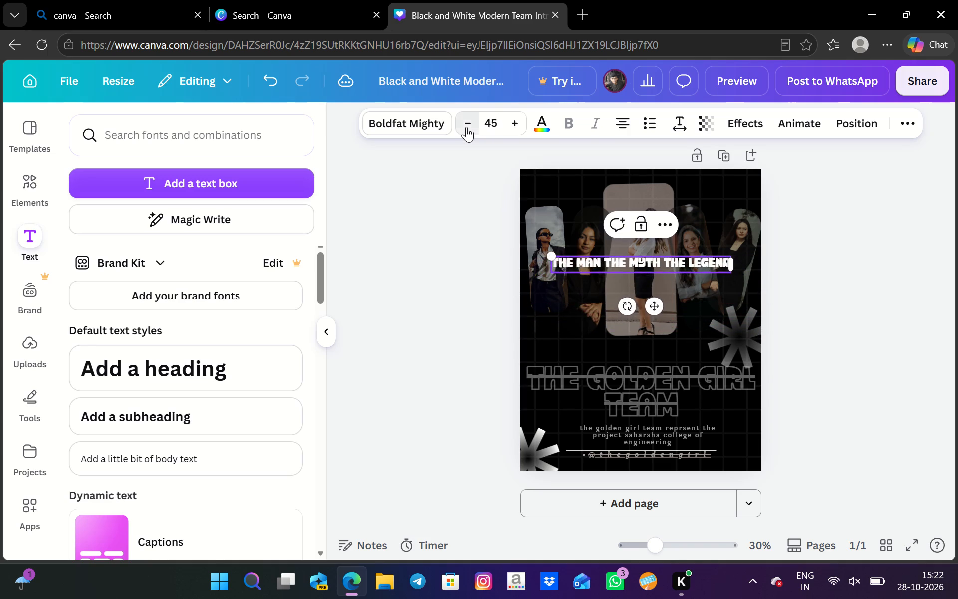
{"action": "left_click", "coordinate": [466, 127]}
{"action": "right_click", "coordinate": [466, 127]}
{"action": "triple_click", "coordinate": [466, 127]}
{"action": "right_click", "coordinate": [466, 127]}
{"action": "triple_click", "coordinate": [466, 127]}
{"action": "triple_click", "coordinate": [466, 127]}
{"action": "triple_click", "coordinate": [466, 127]}
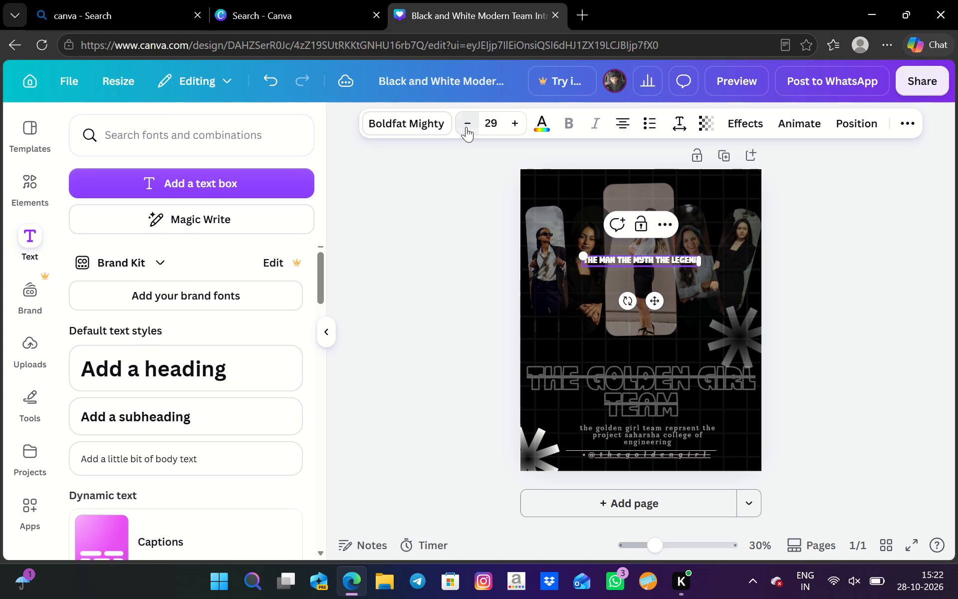
{"action": "triple_click", "coordinate": [466, 127]}
{"action": "triple_click", "coordinate": [466, 127]}
{"action": "triple_click", "coordinate": [466, 127]}
{"action": "triple_click", "coordinate": [466, 127]}
{"action": "triple_click", "coordinate": [466, 127]}
{"action": "triple_click", "coordinate": [466, 127]}
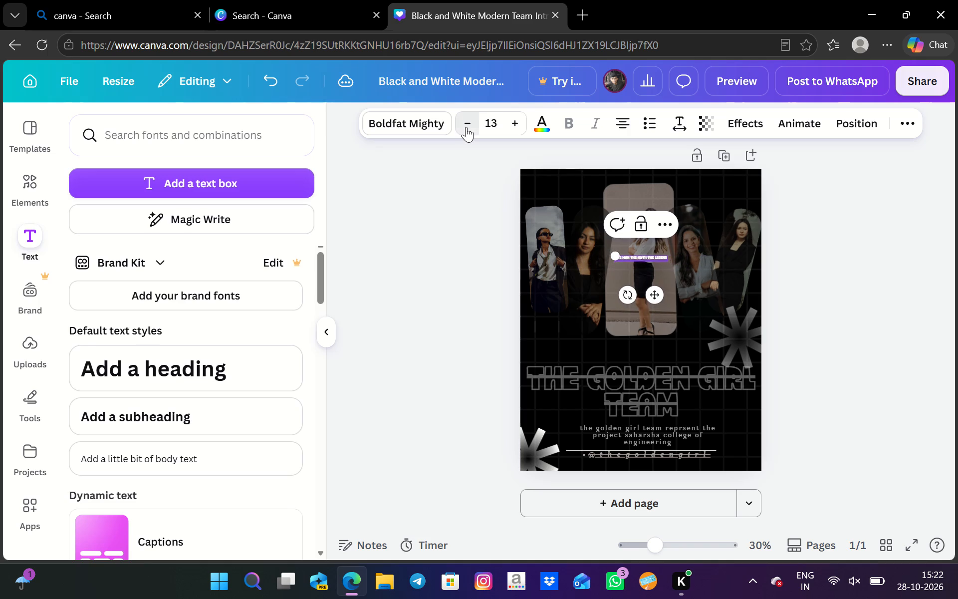
Set the font size of the "the man the myth the legend" text to 40.
{"action": "triple_click", "coordinate": [466, 127]}
{"action": "double_click", "coordinate": [466, 127]}
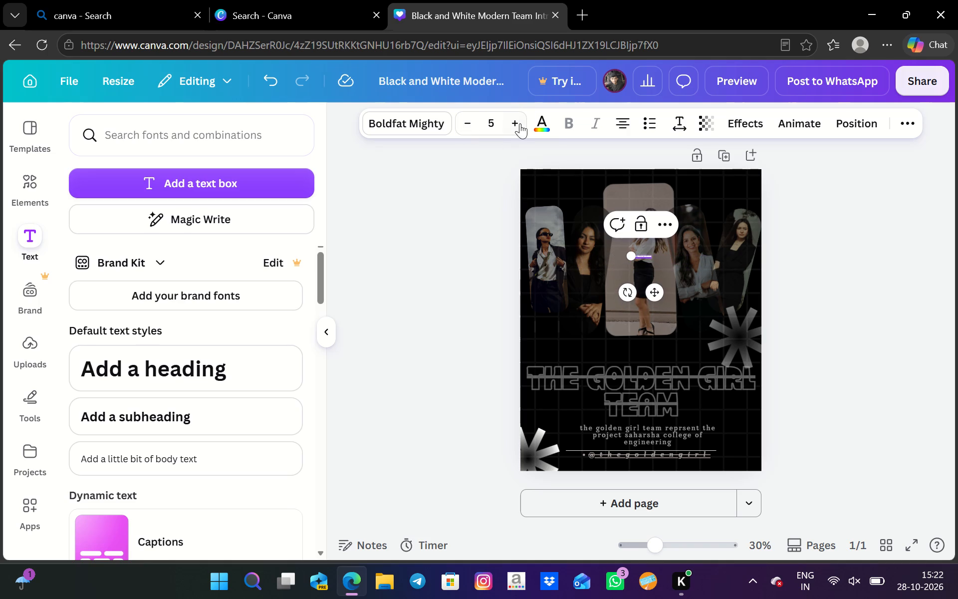
{"action": "triple_click", "coordinate": [520, 123]}
{"action": "triple_click", "coordinate": [520, 123]}
{"action": "triple_click", "coordinate": [520, 123]}
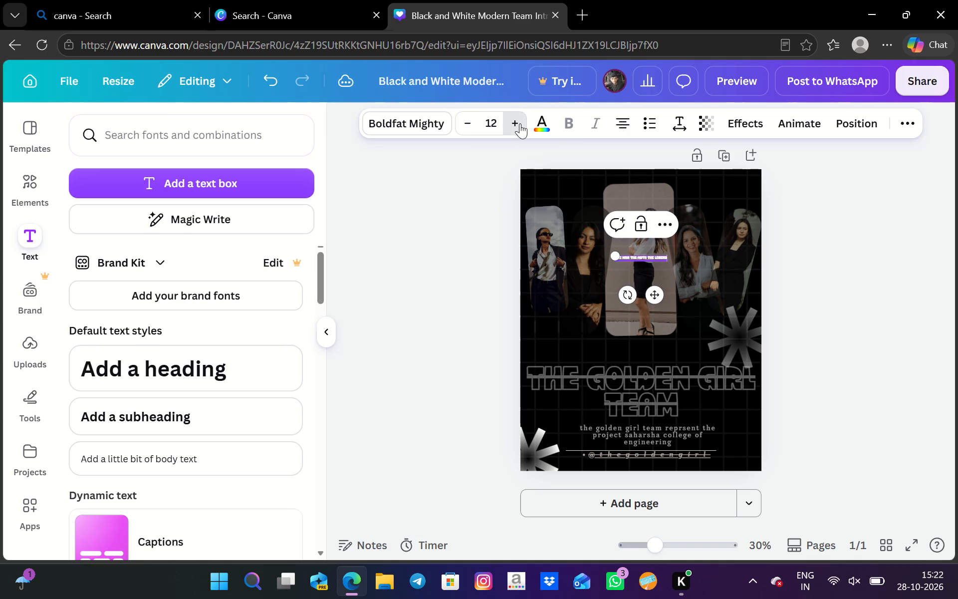
{"action": "triple_click", "coordinate": [520, 123]}
{"action": "triple_click", "coordinate": [520, 123]}
{"action": "triple_click", "coordinate": [520, 123]}
{"action": "triple_click", "coordinate": [520, 123]}
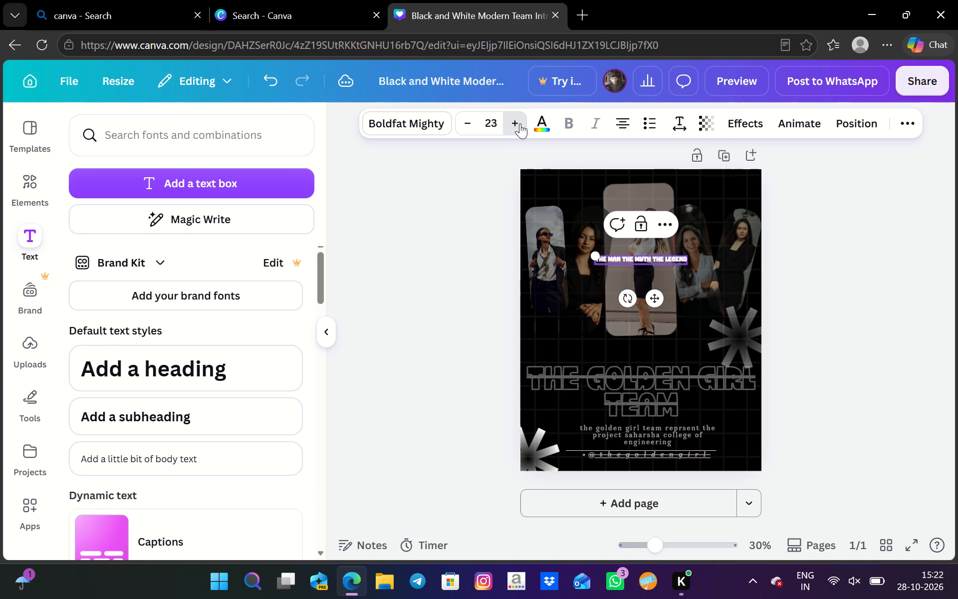
{"action": "triple_click", "coordinate": [520, 123]}
{"action": "triple_click", "coordinate": [520, 123]}
{"action": "triple_click", "coordinate": [520, 123]}
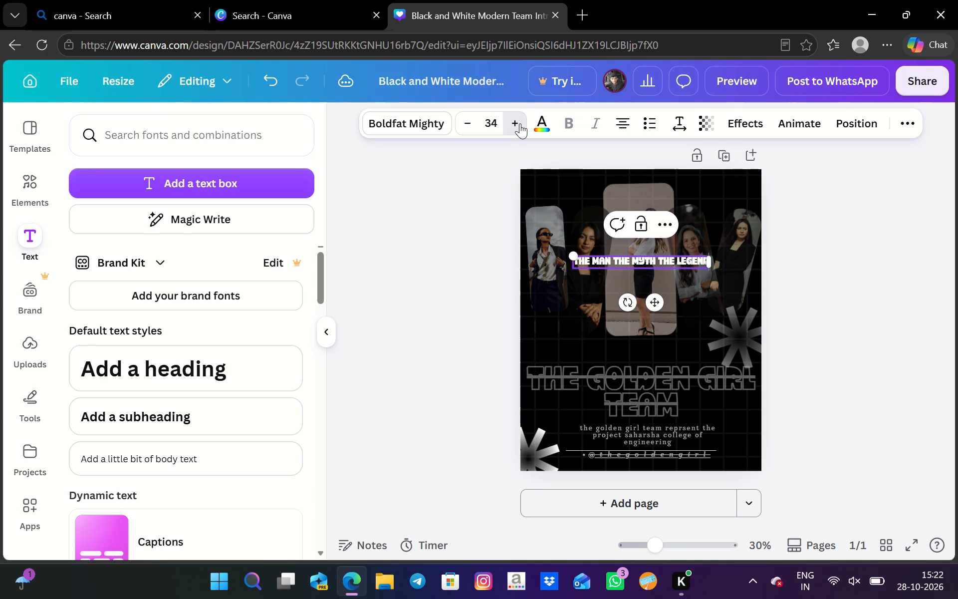
{"action": "left_click", "coordinate": [520, 123]}
{"action": "triple_click", "coordinate": [520, 123]}
{"action": "left_click", "coordinate": [520, 123]}
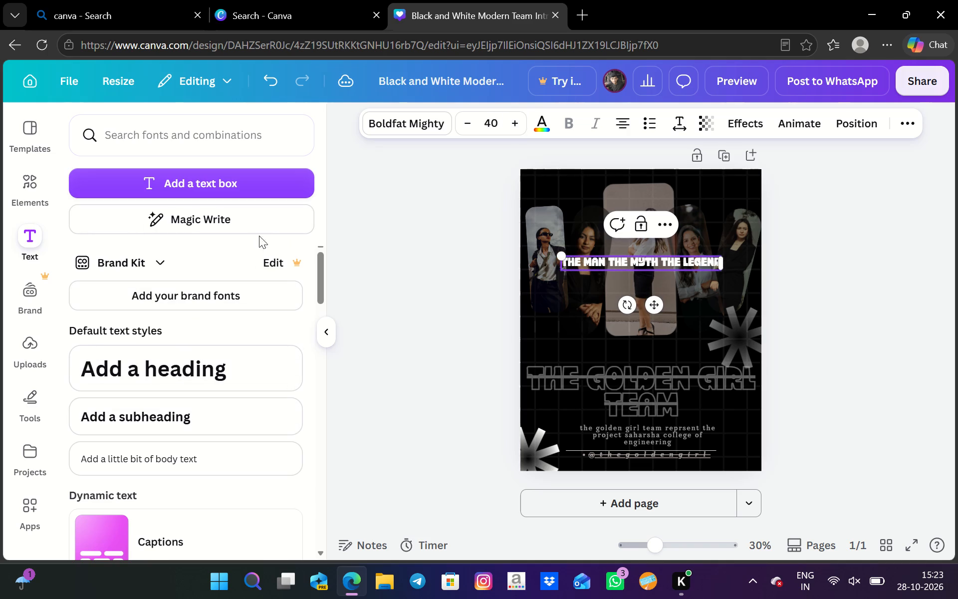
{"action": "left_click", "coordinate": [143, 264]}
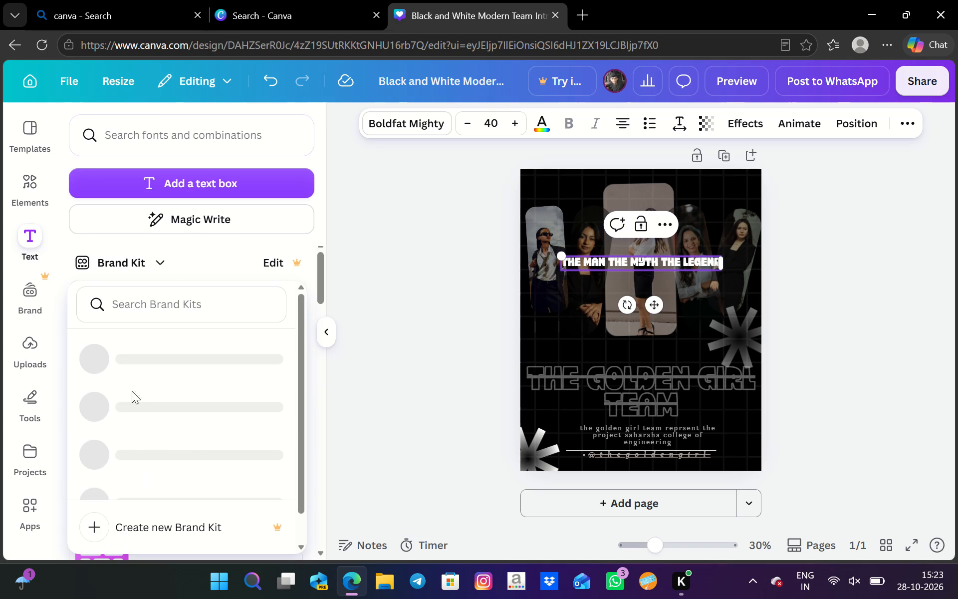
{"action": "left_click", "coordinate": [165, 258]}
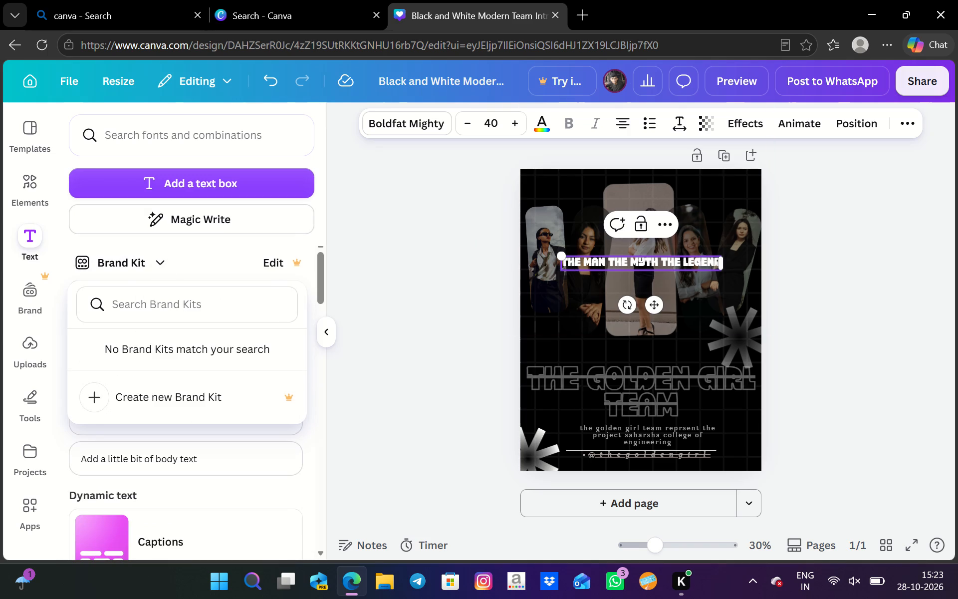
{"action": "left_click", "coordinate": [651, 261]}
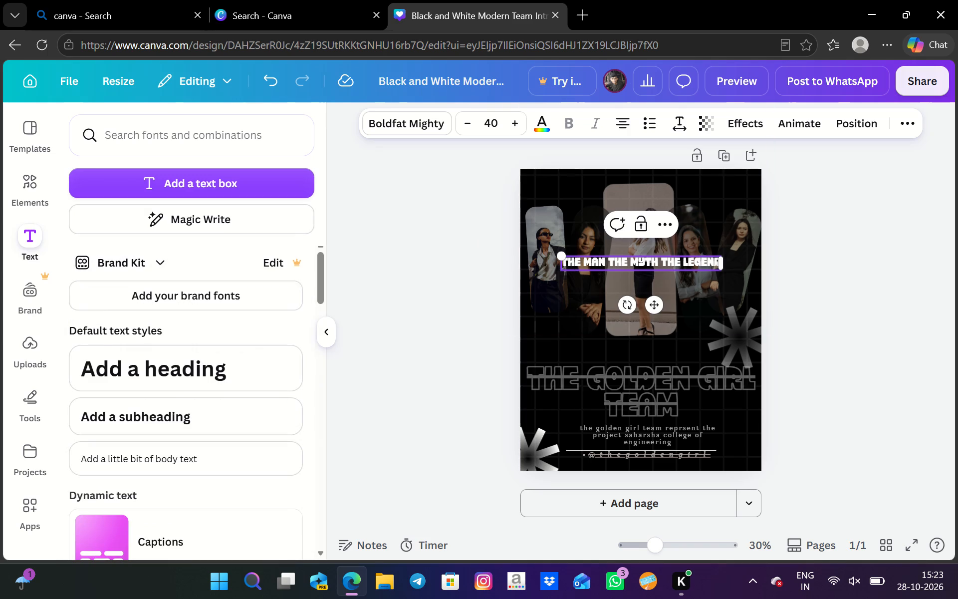
Move the "the man the myth the legend" text below the team photos, roughly centred just above the THE GOLDEN GIRL TEAM title.
{"action": "left_click", "coordinate": [404, 275]}
{"action": "left_click", "coordinate": [334, 324]}
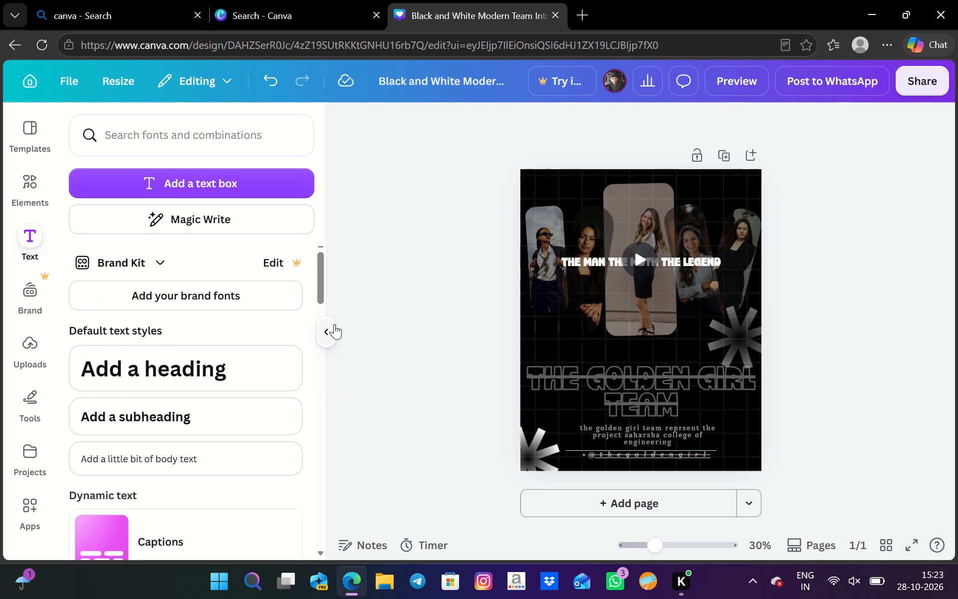
{"action": "left_click", "coordinate": [455, 262]}
{"action": "left_click_drag", "start_coordinate": [455, 262], "coordinate": [461, 339]}
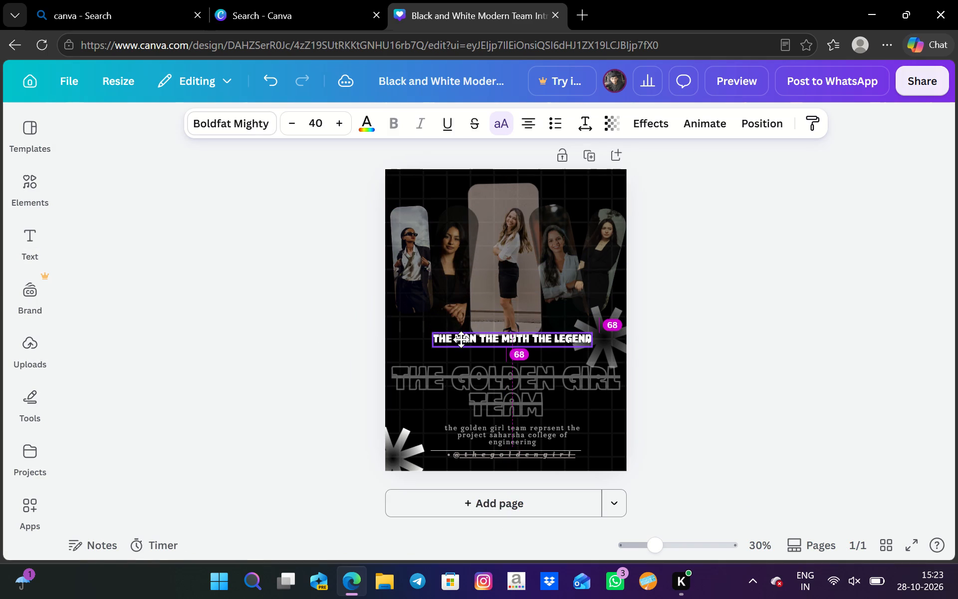
{"action": "left_click_drag", "start_coordinate": [461, 339], "coordinate": [455, 345]}
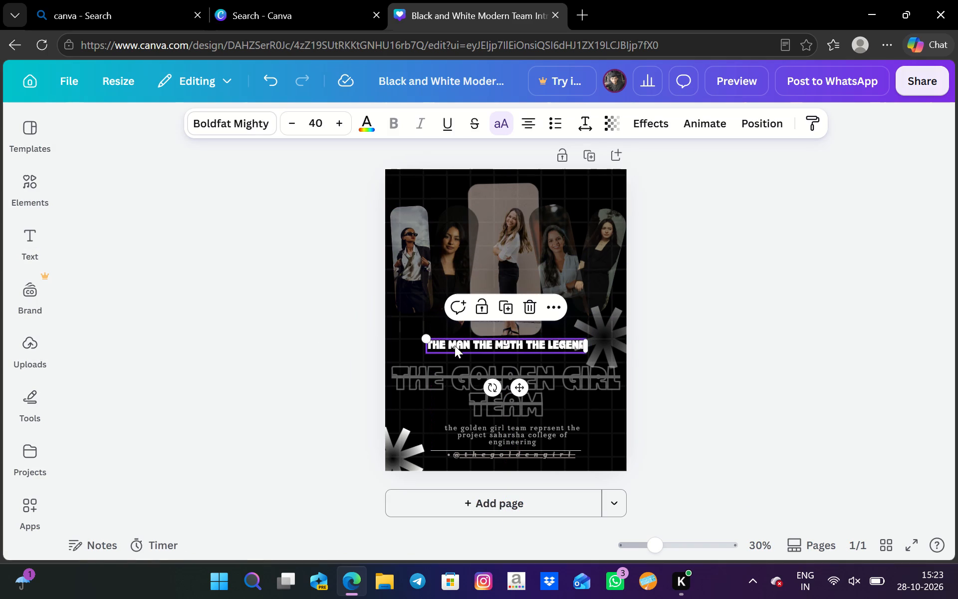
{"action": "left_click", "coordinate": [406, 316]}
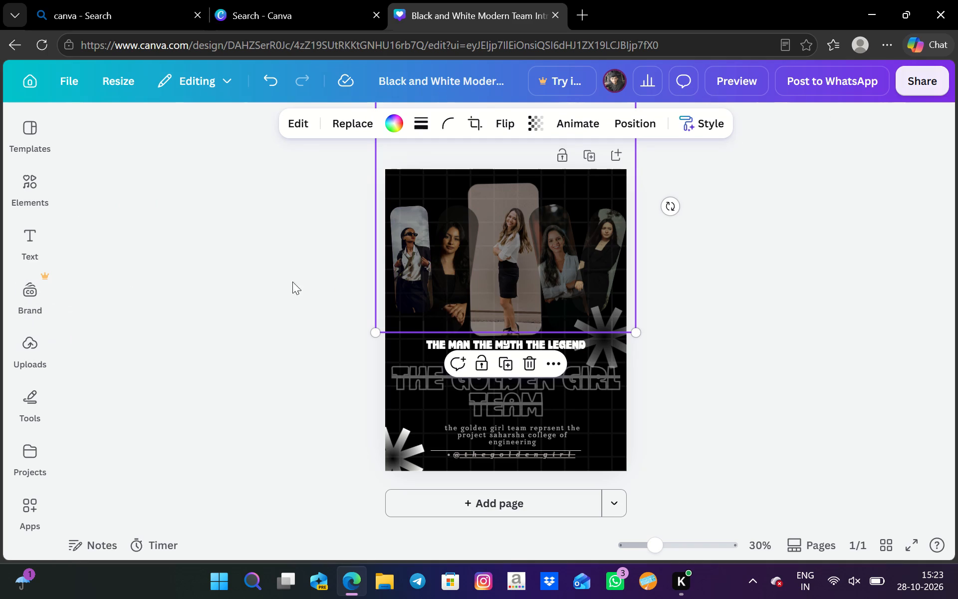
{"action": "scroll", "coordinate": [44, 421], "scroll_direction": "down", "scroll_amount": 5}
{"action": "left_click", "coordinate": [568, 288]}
Send the poster's rightmost team photo to the back.
{"action": "left_click", "coordinate": [606, 245]}
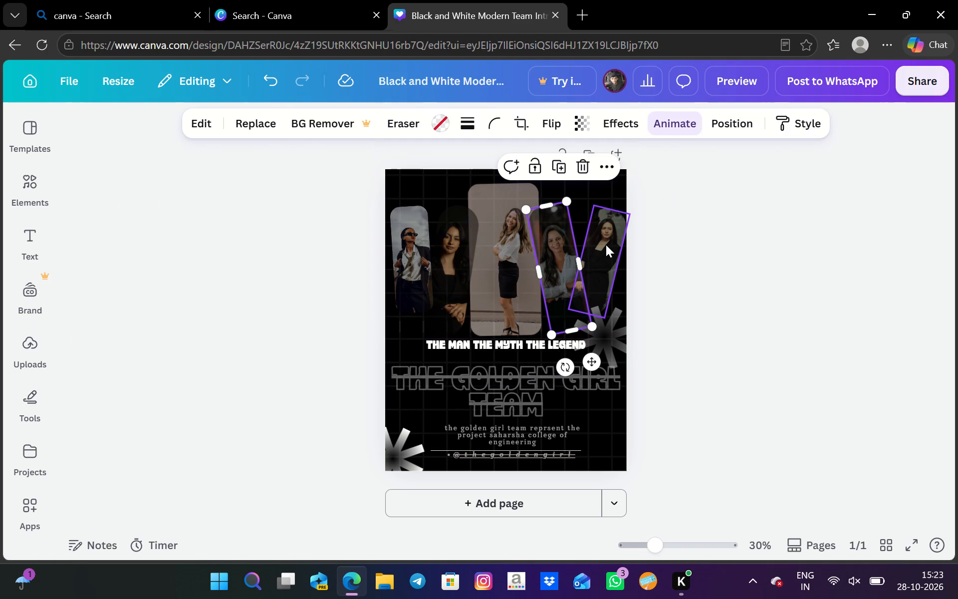
{"action": "left_click", "coordinate": [737, 126]}
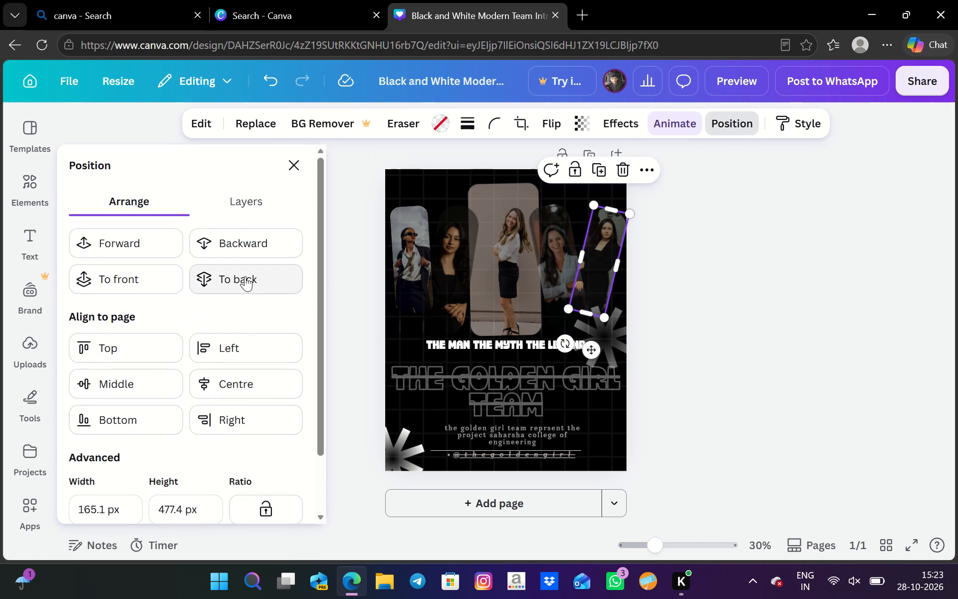
{"action": "left_click", "coordinate": [245, 276]}
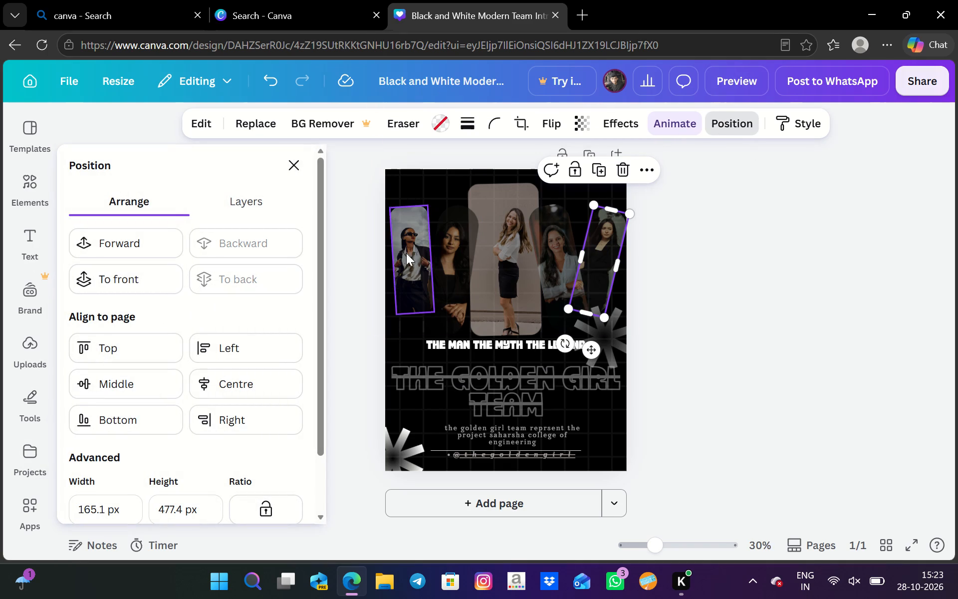
Add a solid black border with a stroke weight of about 28 to the rightmost team photo.
{"action": "left_click", "coordinate": [473, 125]}
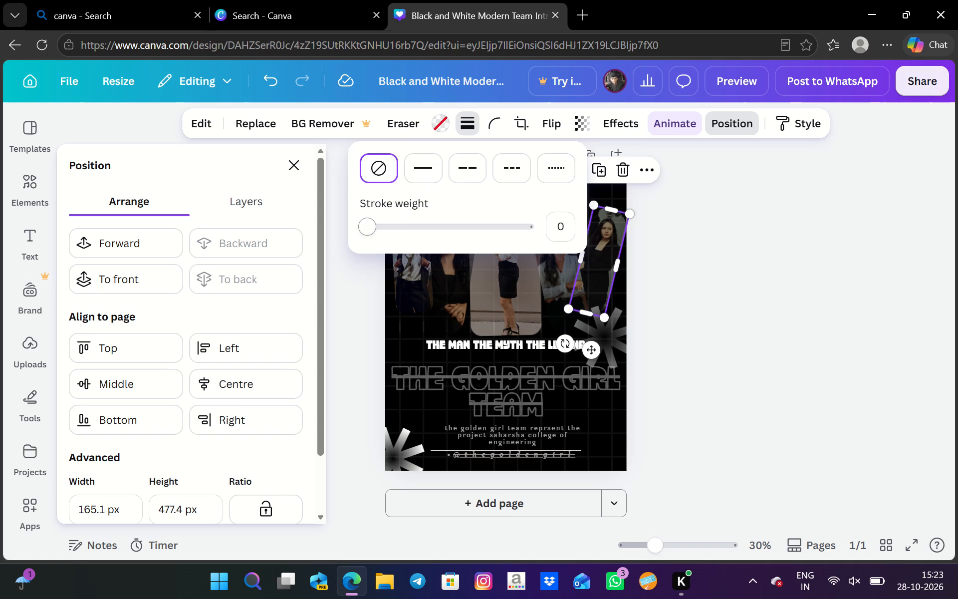
{"action": "left_click_drag", "start_coordinate": [363, 234], "coordinate": [405, 266]}
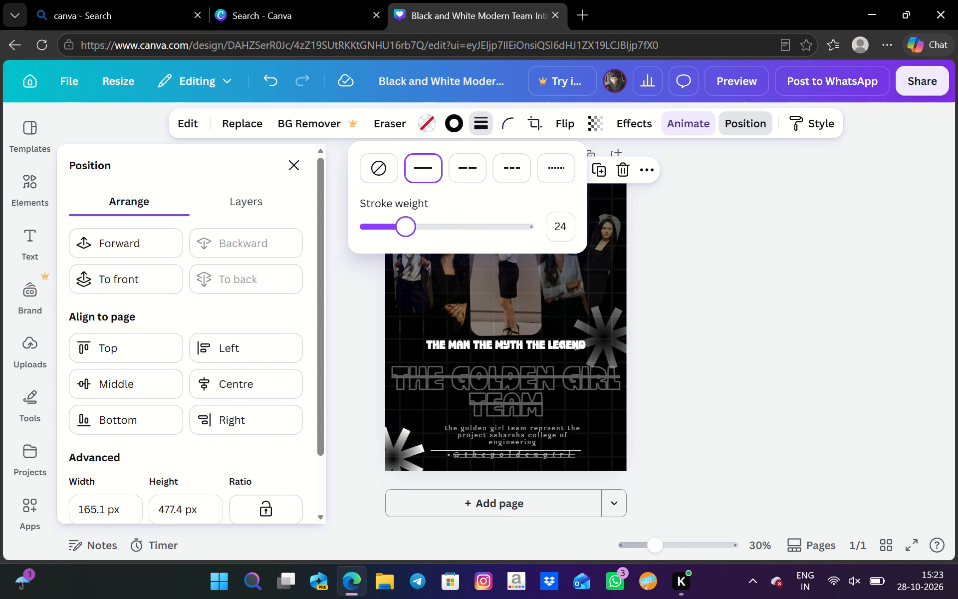
{"action": "left_click_drag", "start_coordinate": [405, 266], "coordinate": [412, 248]}
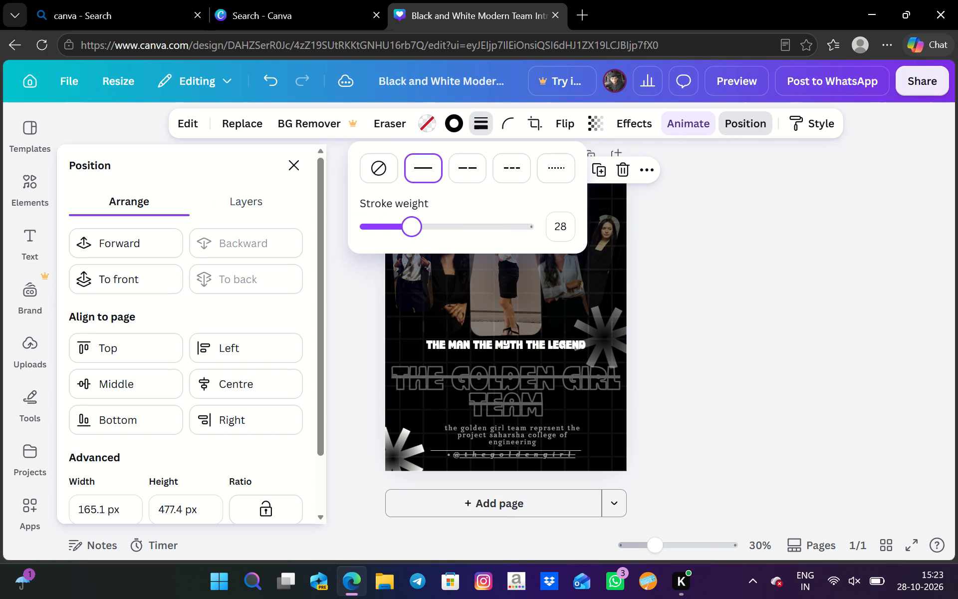
{"action": "left_click_drag", "start_coordinate": [412, 248], "coordinate": [413, 247]}
{"action": "left_click", "coordinate": [401, 321]}
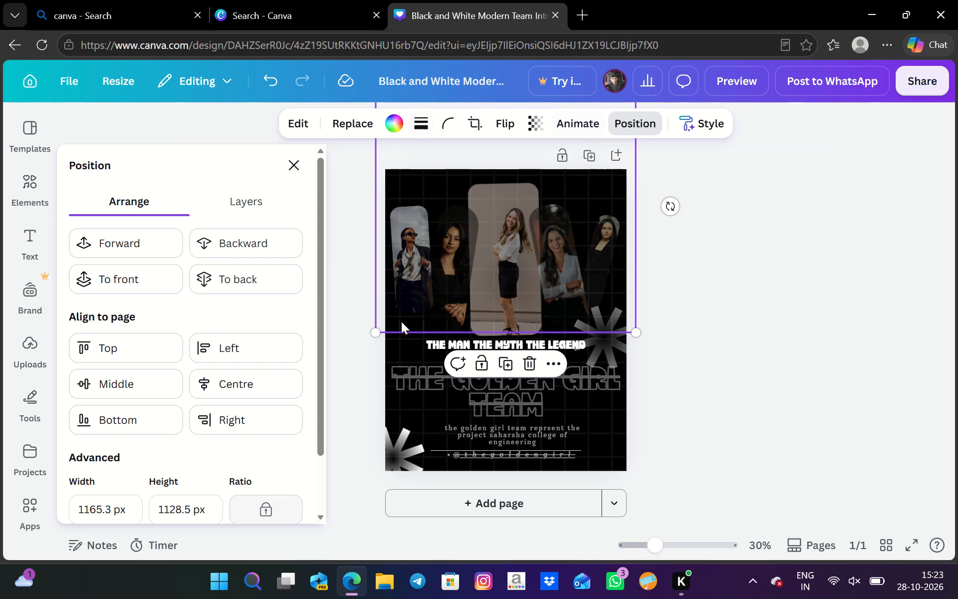
Add a solid black border with a stroke weight of 26 to the poster's leftmost team photo.
{"action": "left_click", "coordinate": [402, 266]}
{"action": "left_click", "coordinate": [405, 111]}
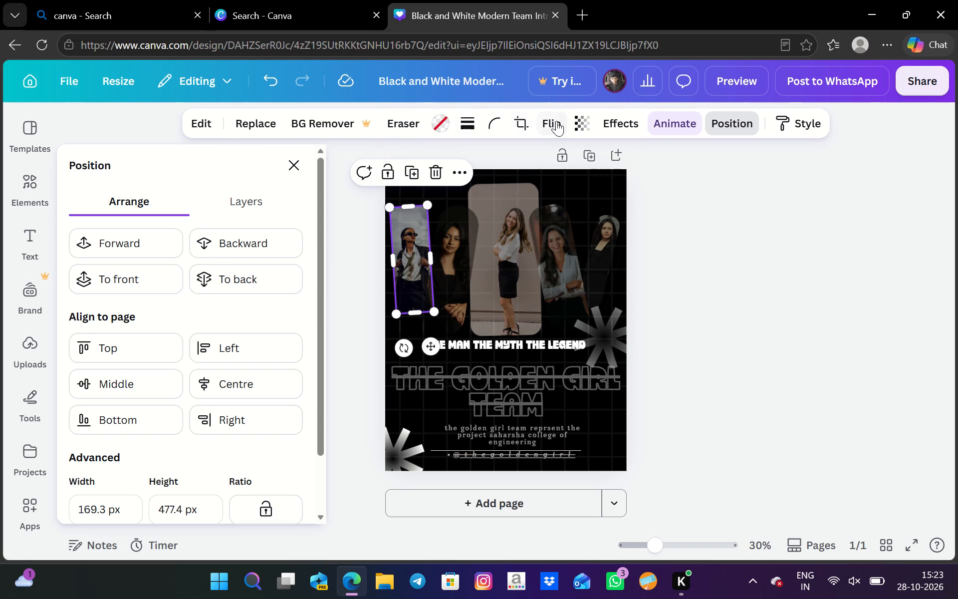
{"action": "left_click_drag", "start_coordinate": [454, 124], "coordinate": [468, 128]}
{"action": "left_click", "coordinate": [468, 128]}
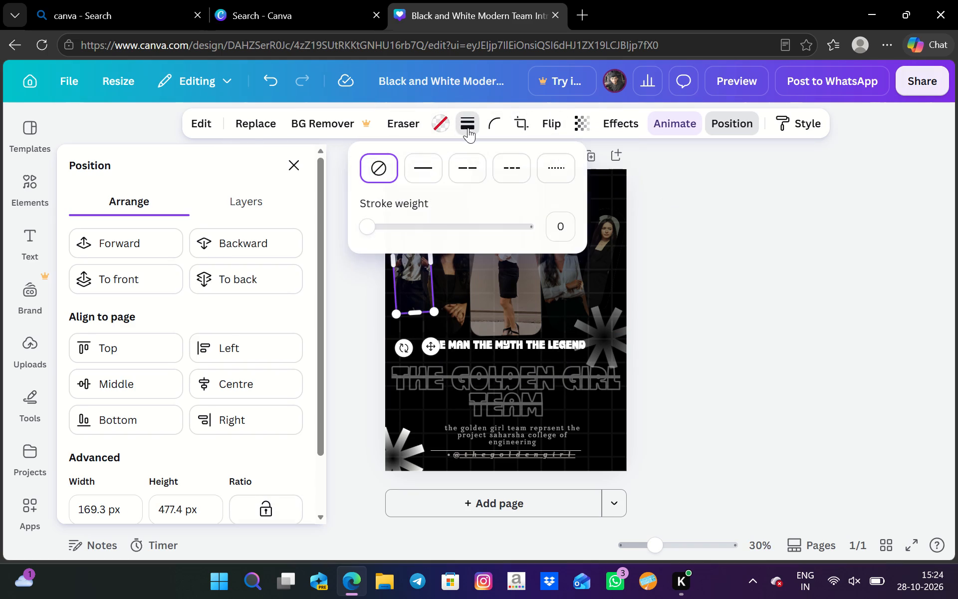
{"action": "left_click_drag", "start_coordinate": [373, 232], "coordinate": [449, 290]}
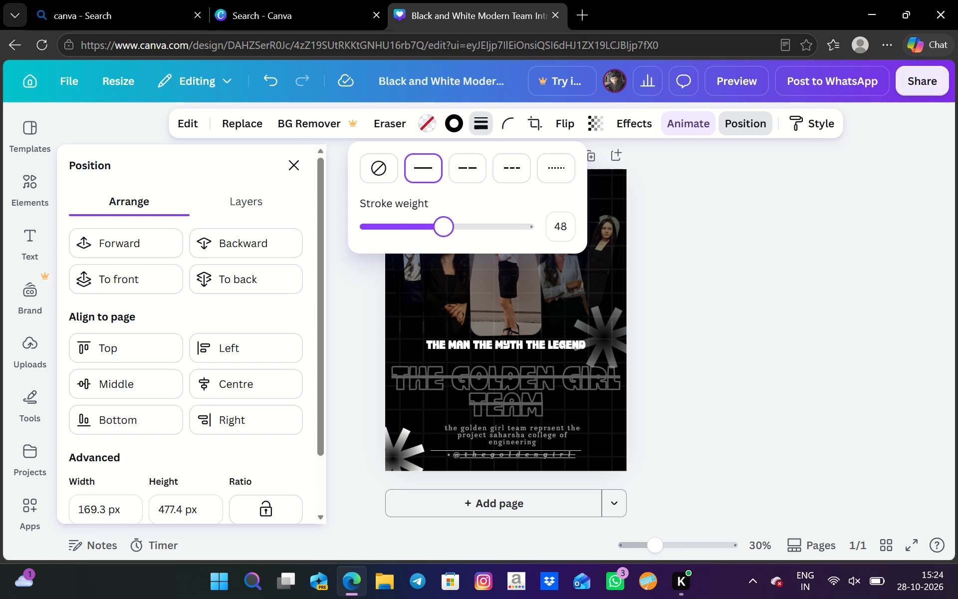
{"action": "left_click_drag", "start_coordinate": [449, 290], "coordinate": [408, 303]}
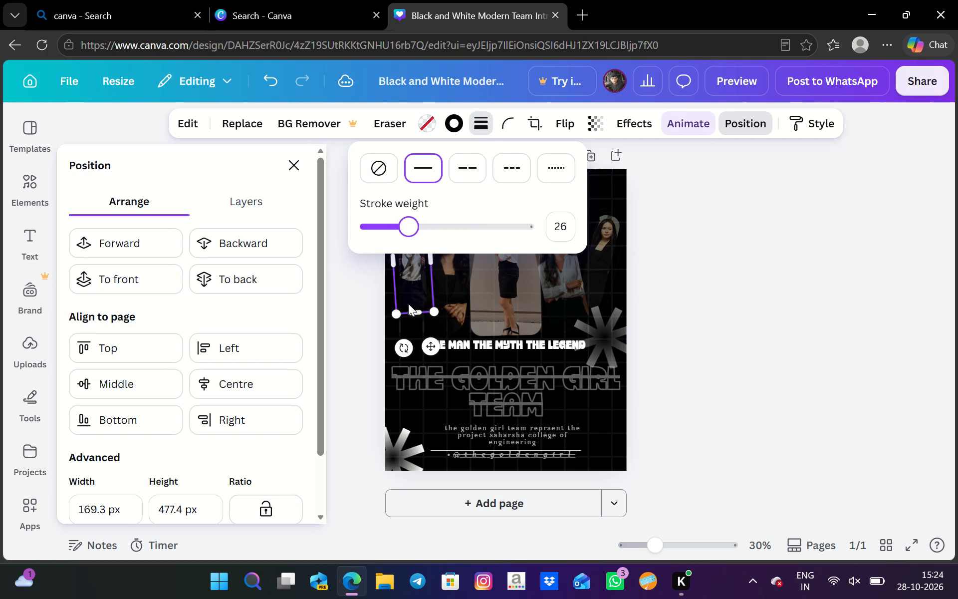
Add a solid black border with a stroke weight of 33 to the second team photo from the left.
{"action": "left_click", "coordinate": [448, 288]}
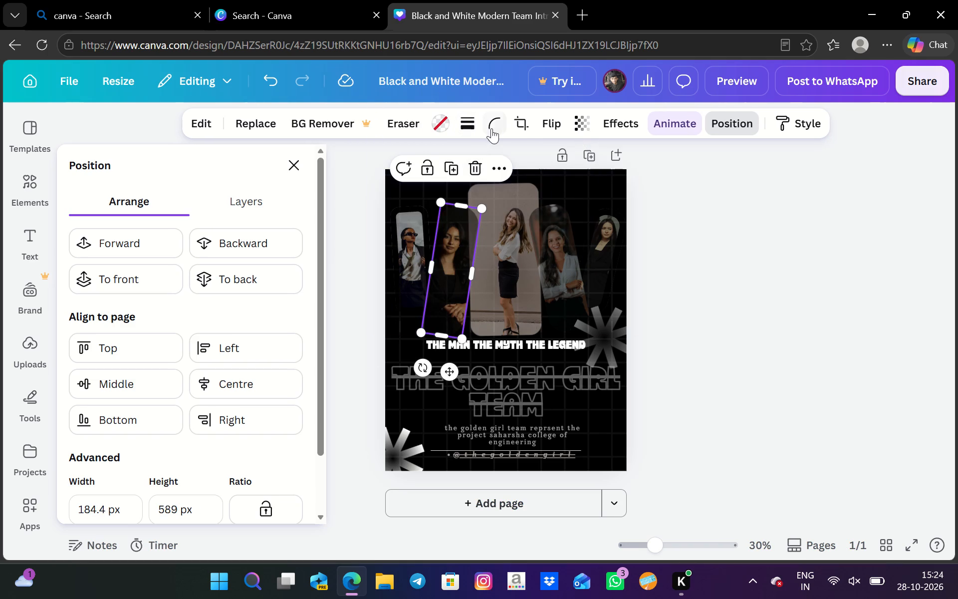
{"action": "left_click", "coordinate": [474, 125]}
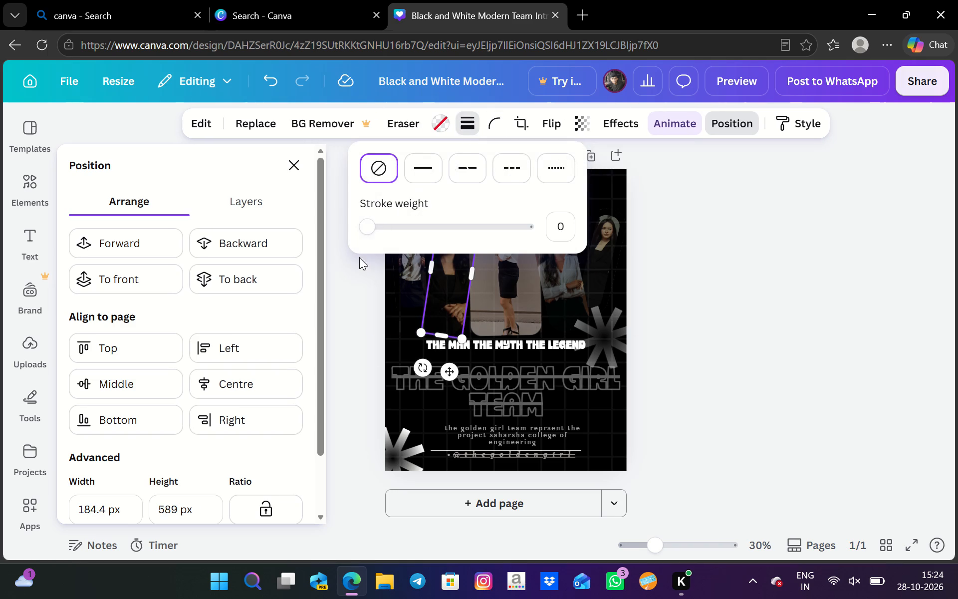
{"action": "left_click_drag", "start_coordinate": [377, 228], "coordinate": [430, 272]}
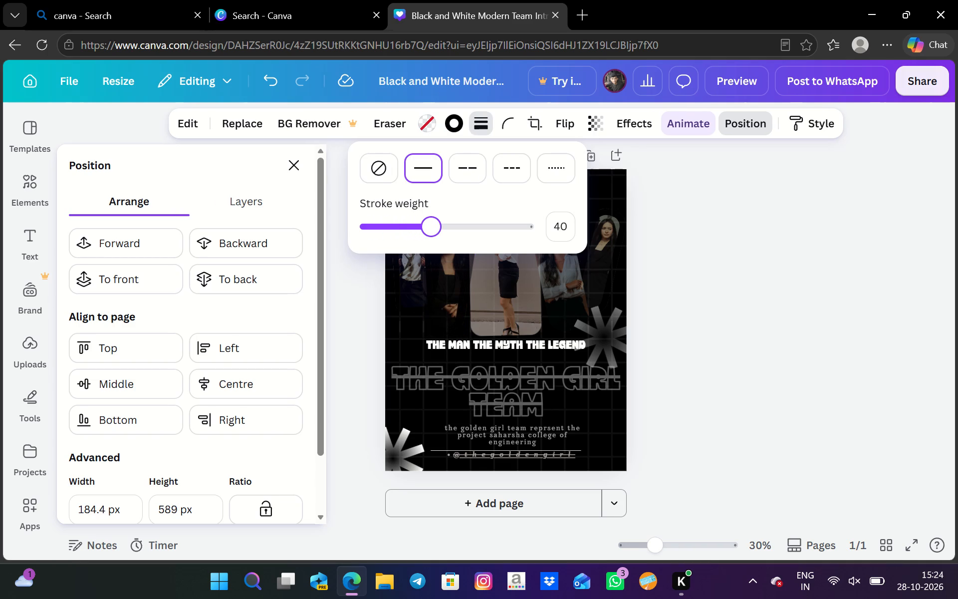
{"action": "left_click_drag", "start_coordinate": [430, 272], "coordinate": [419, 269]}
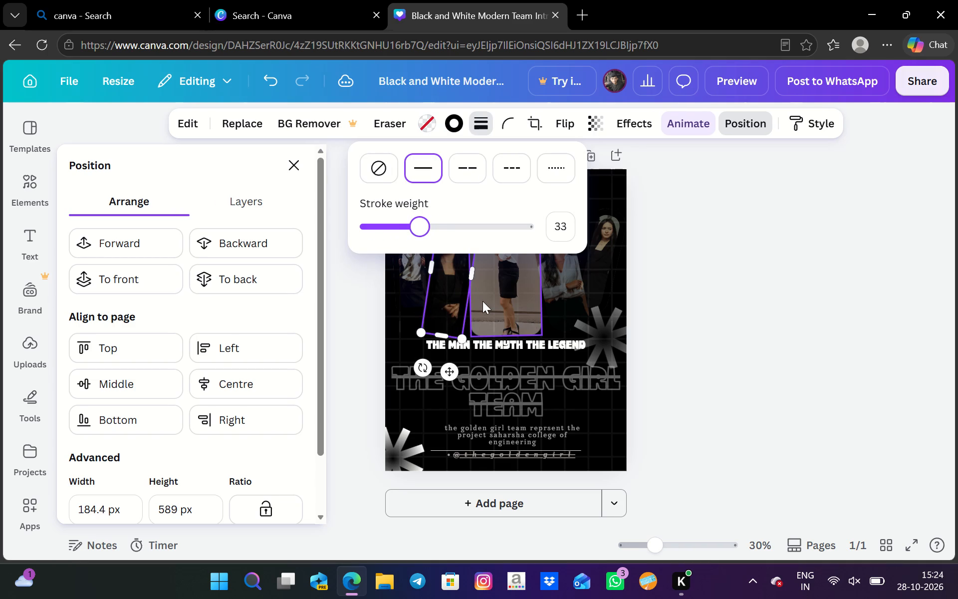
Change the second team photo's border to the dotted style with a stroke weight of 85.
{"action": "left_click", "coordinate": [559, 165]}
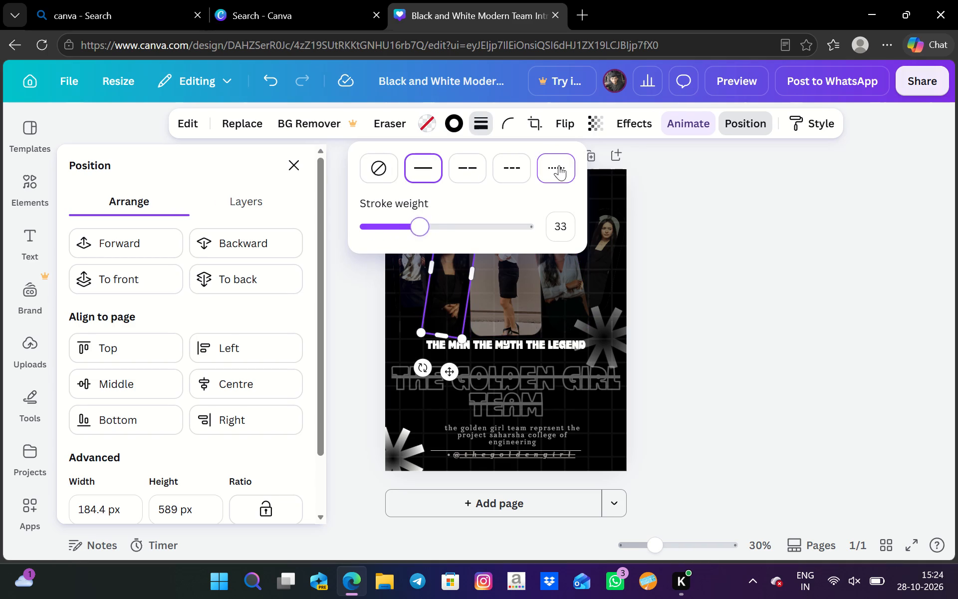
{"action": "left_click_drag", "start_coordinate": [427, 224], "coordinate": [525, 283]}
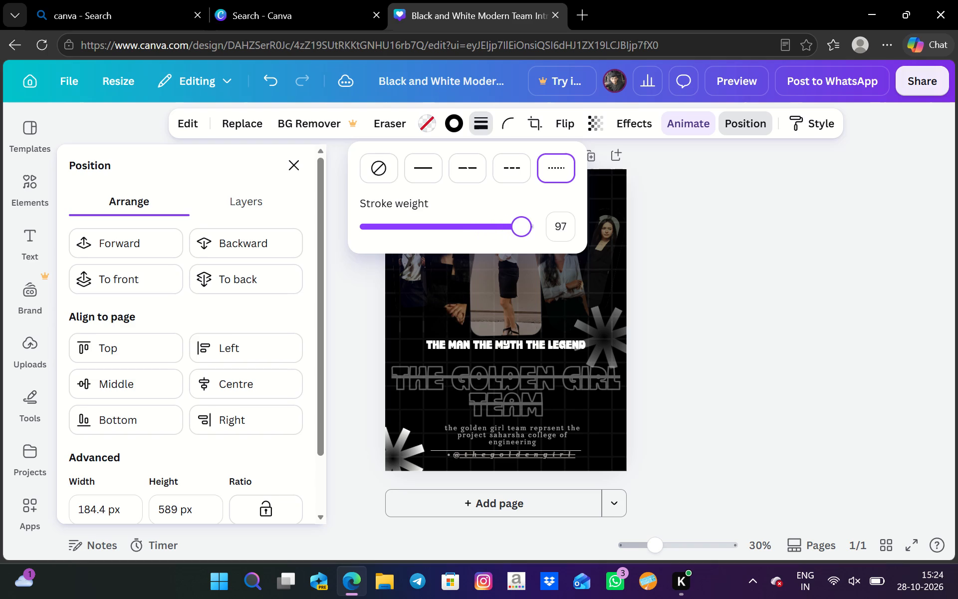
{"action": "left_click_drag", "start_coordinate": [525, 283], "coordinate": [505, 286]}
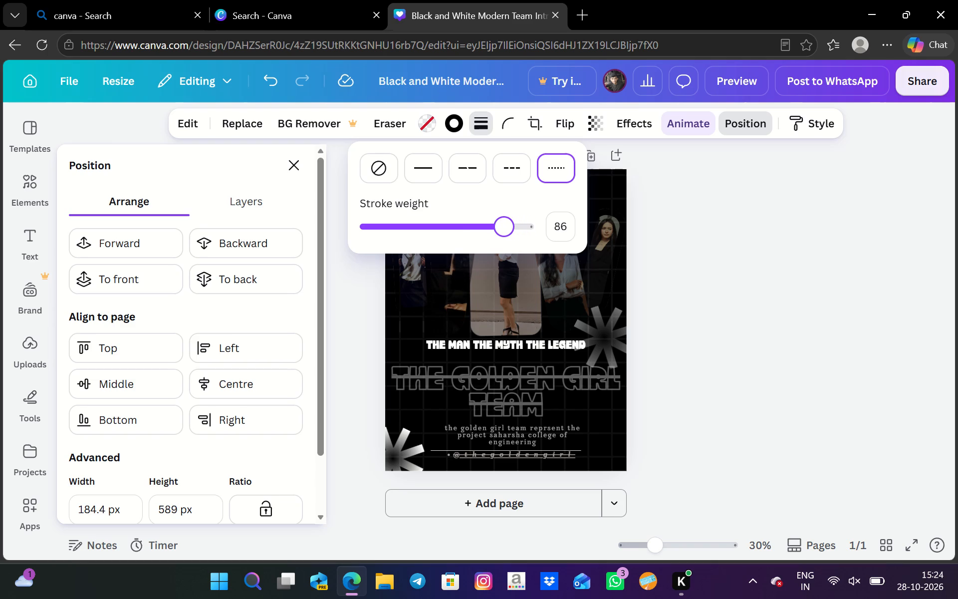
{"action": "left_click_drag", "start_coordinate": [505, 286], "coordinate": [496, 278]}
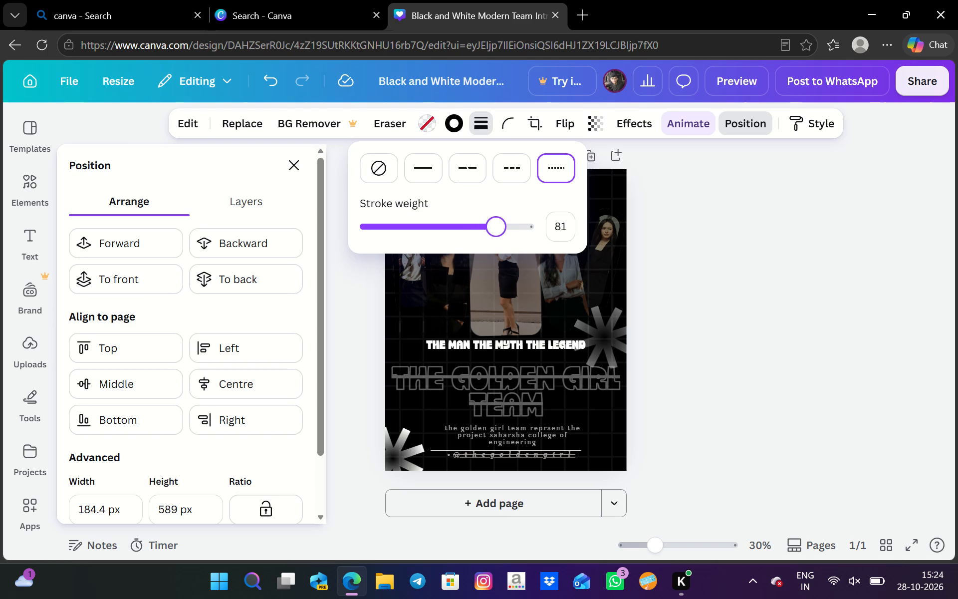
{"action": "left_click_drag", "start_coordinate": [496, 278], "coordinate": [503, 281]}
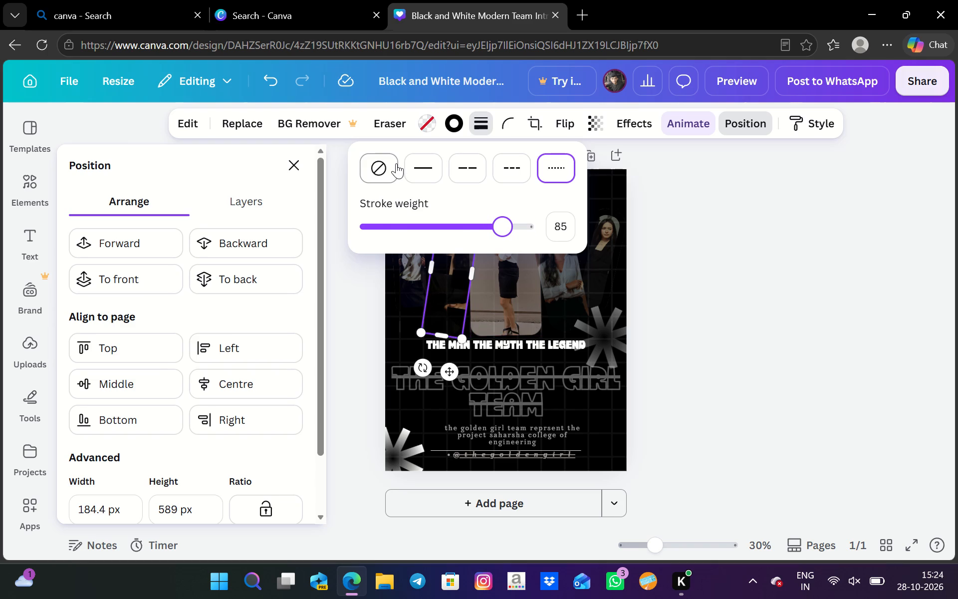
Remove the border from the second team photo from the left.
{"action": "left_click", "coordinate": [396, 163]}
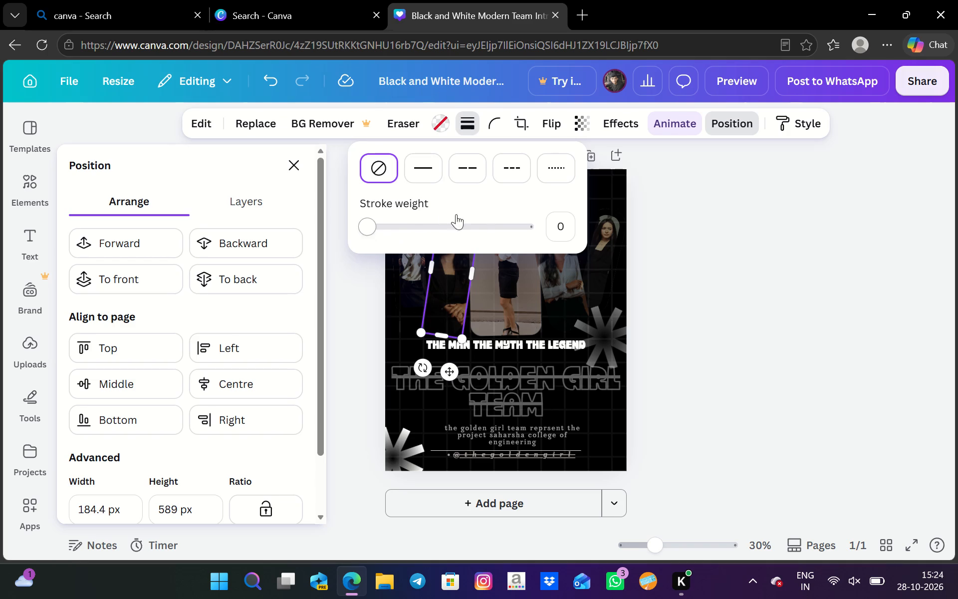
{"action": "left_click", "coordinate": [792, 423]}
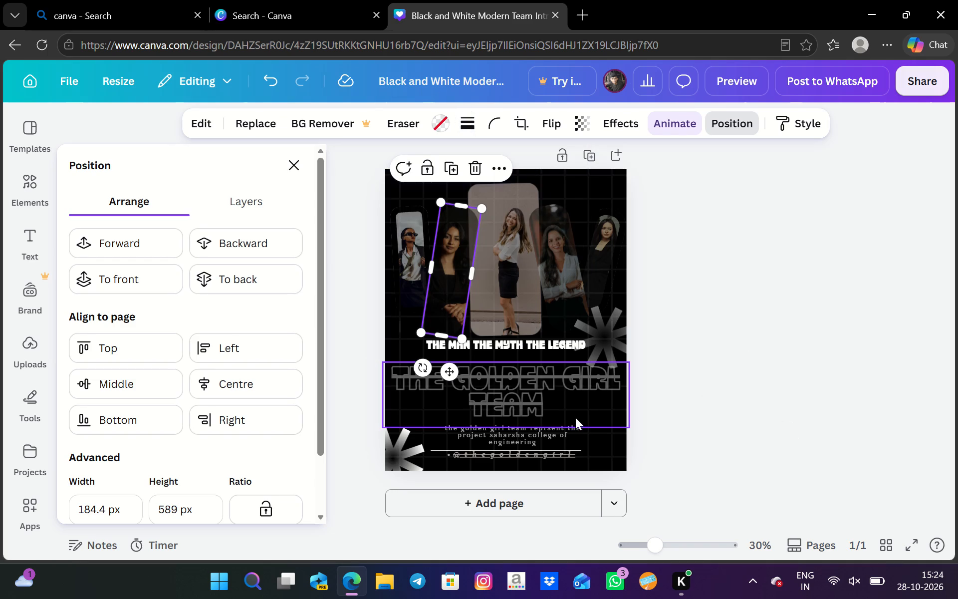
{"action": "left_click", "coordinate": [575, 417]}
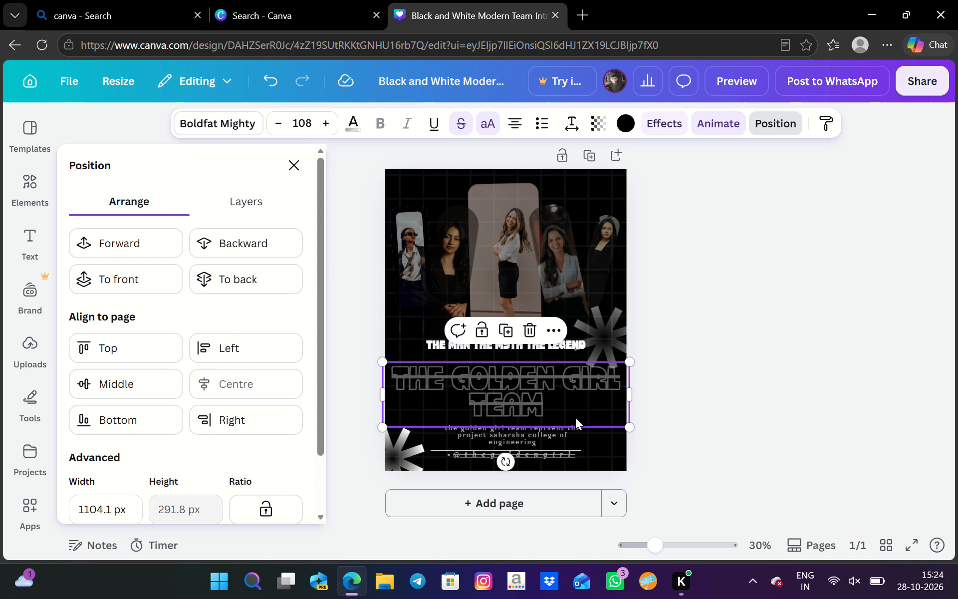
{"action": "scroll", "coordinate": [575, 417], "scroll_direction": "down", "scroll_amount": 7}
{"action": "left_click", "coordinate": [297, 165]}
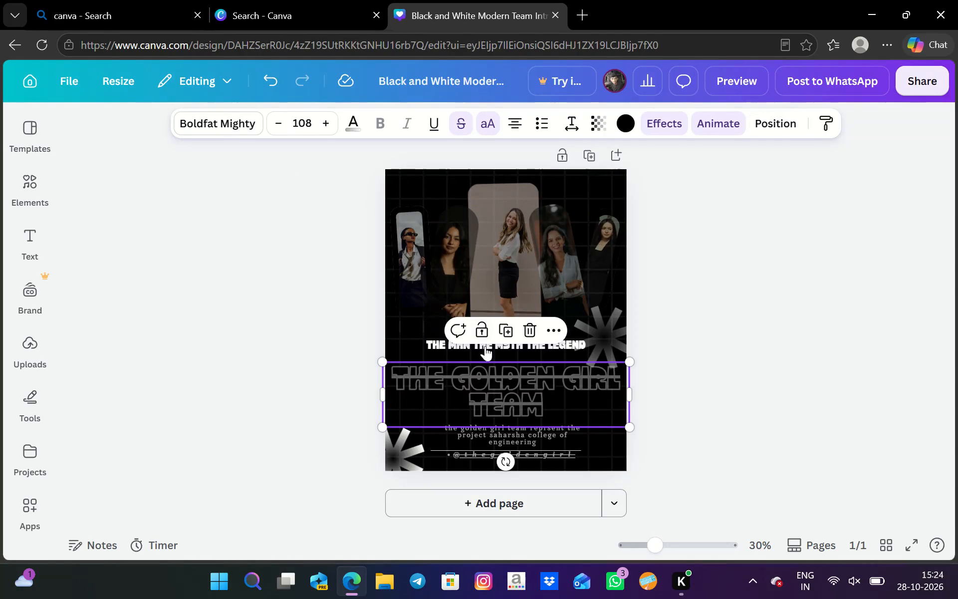